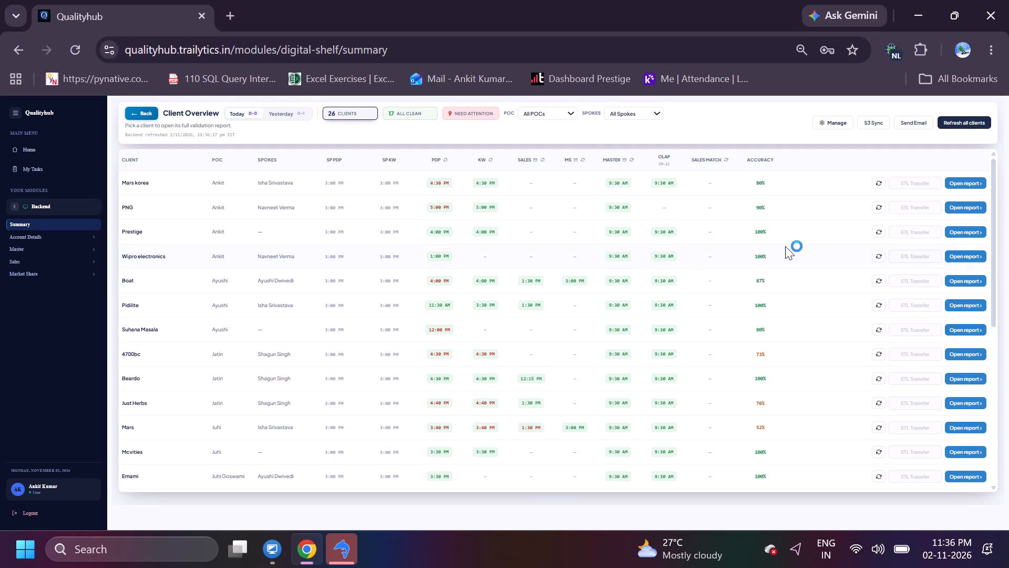
Re-run the PDP Check report for the Prestige client with today's data and return to the client overview.
left_click(968, 232)
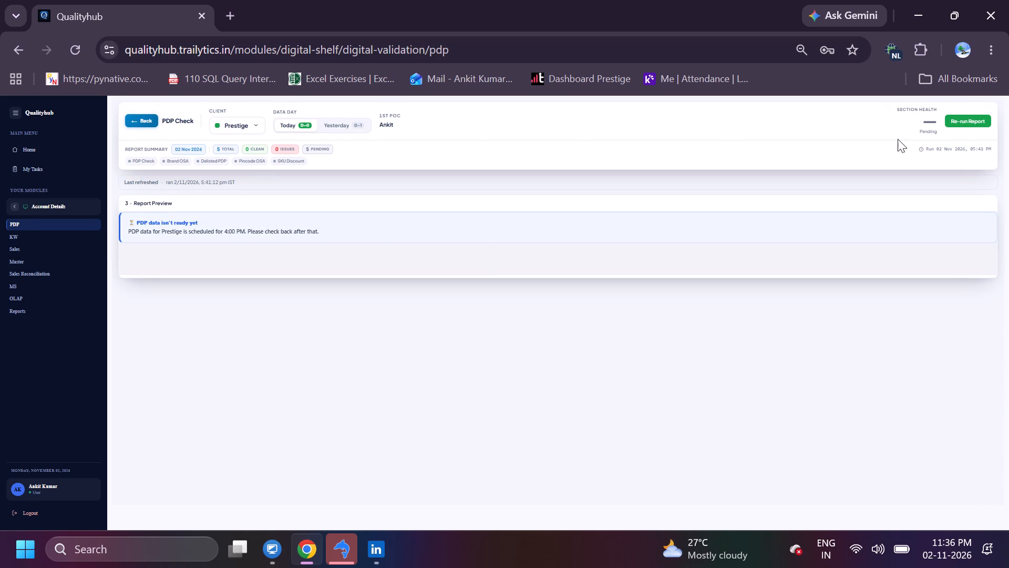
left_click(955, 122)
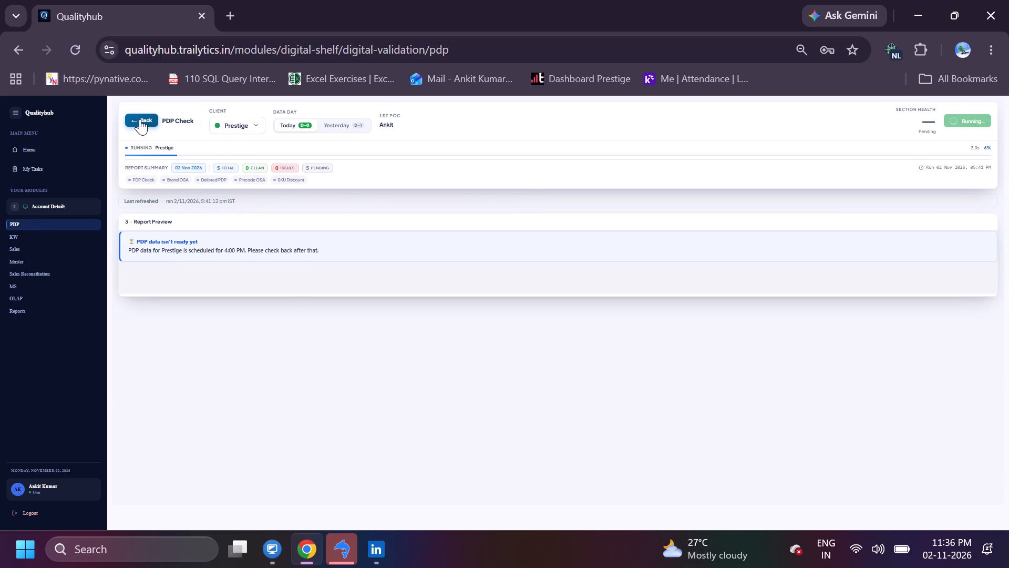
left_click(140, 119)
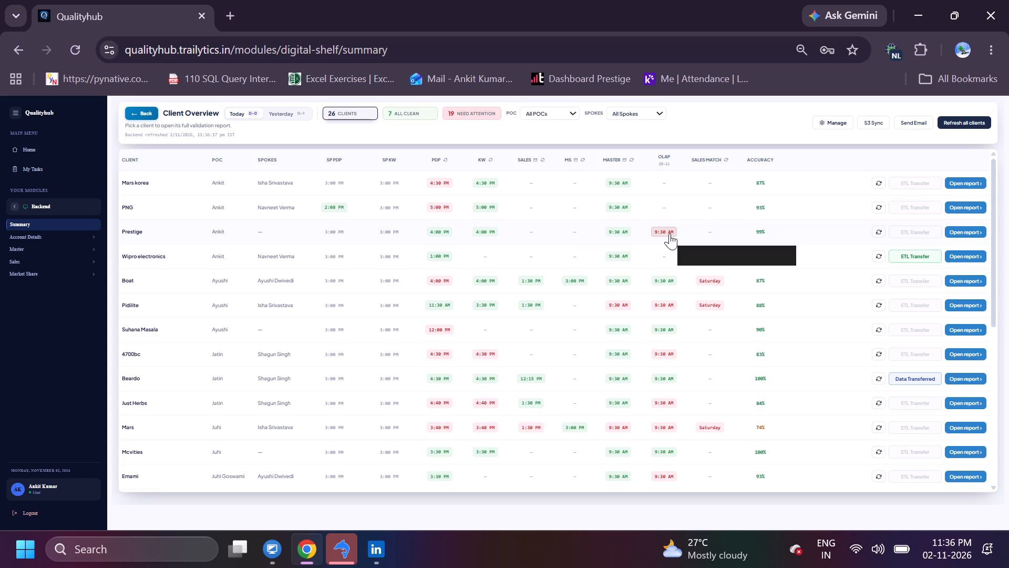
Refresh the validation checks individually for the clients Prestige, PNG and Mars korea in the client overview.
left_click(880, 234)
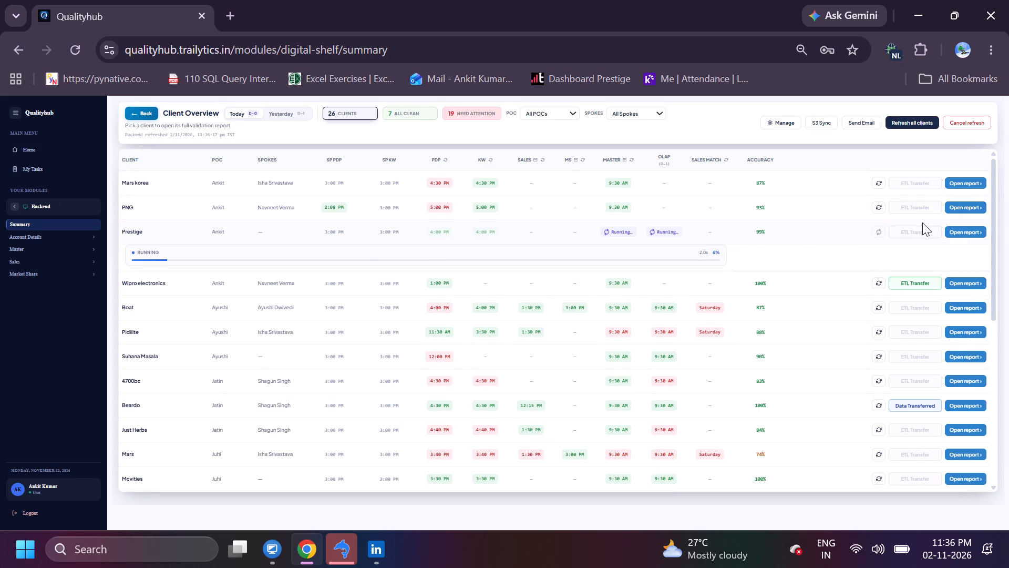
left_click(879, 208)
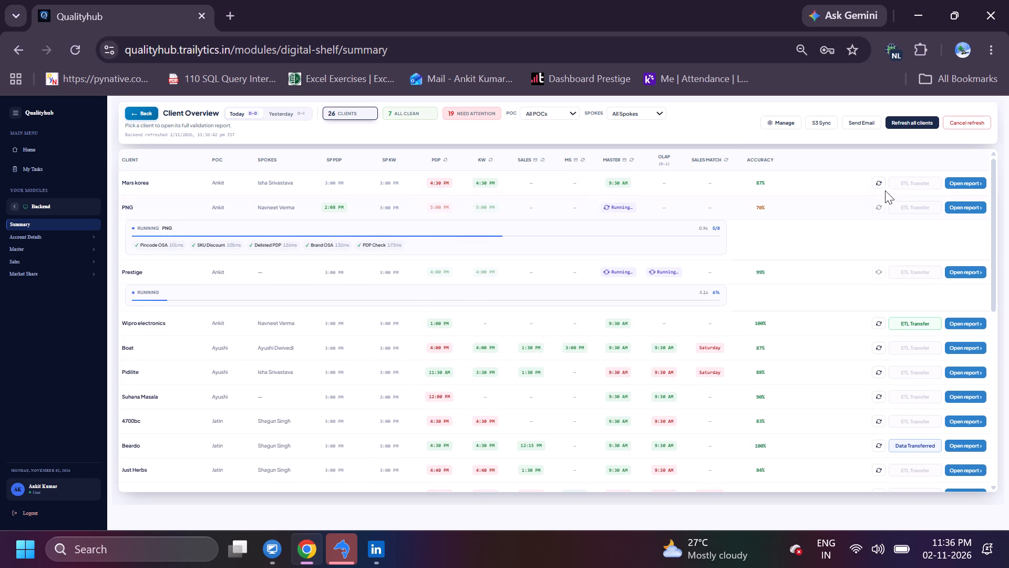
left_click(878, 182)
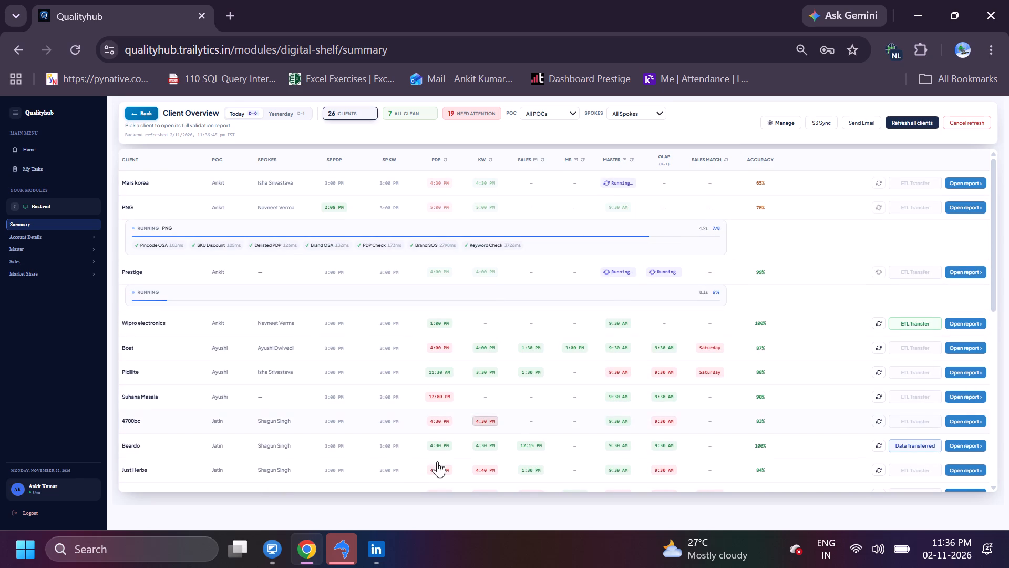
Switch to SQLyog, where the Mars_korea crawl count queries are open.
left_click(345, 552)
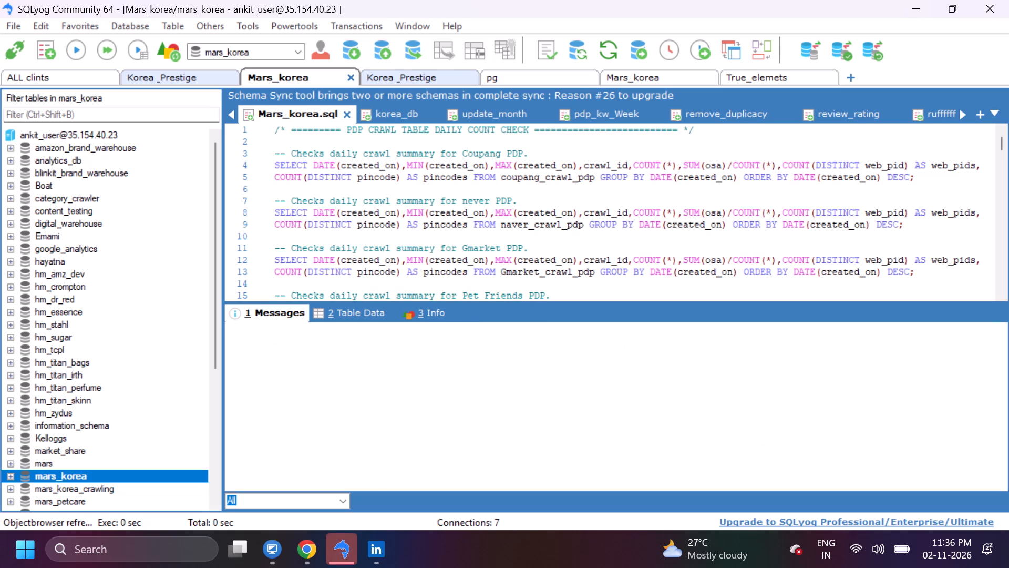
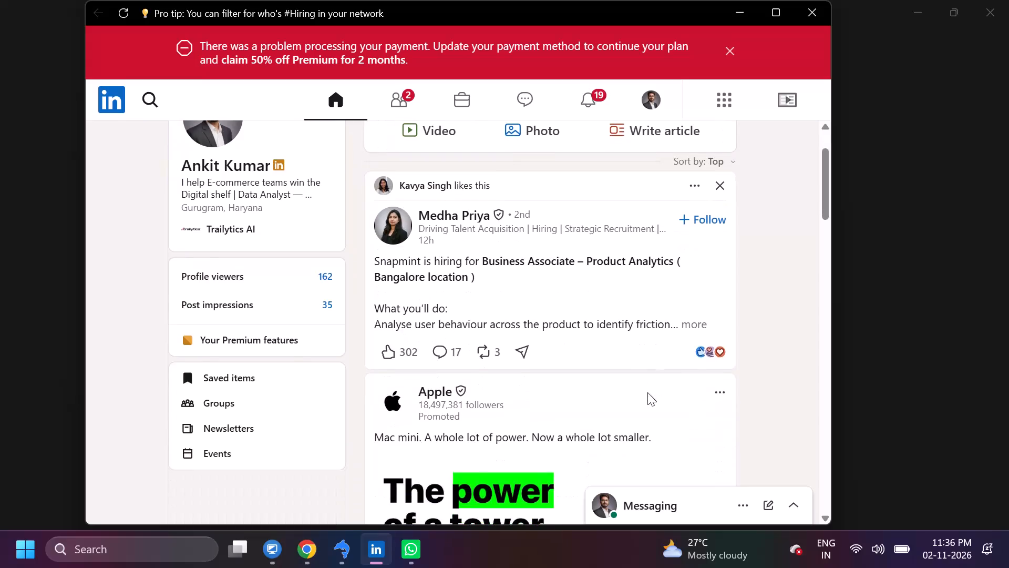
Expand Snapmint's Business Associate – Product Analytics hiring post and copy its text from the opening line through the resume contact line.
left_click(698, 320)
scroll(645, 352, "down", 2)
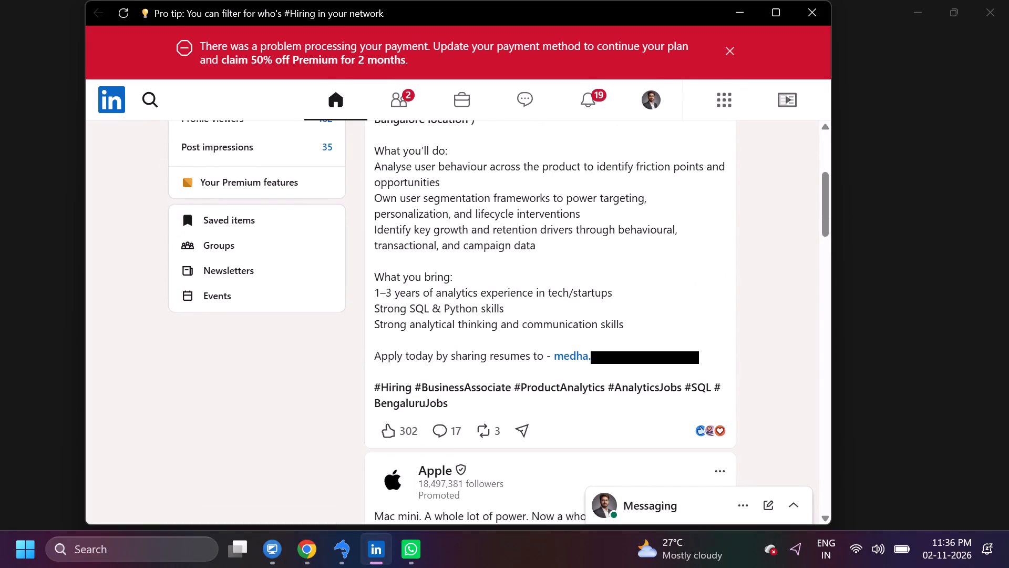
scroll(569, 371, "up", 1)
left_click_drag(375, 178, 436, 425)
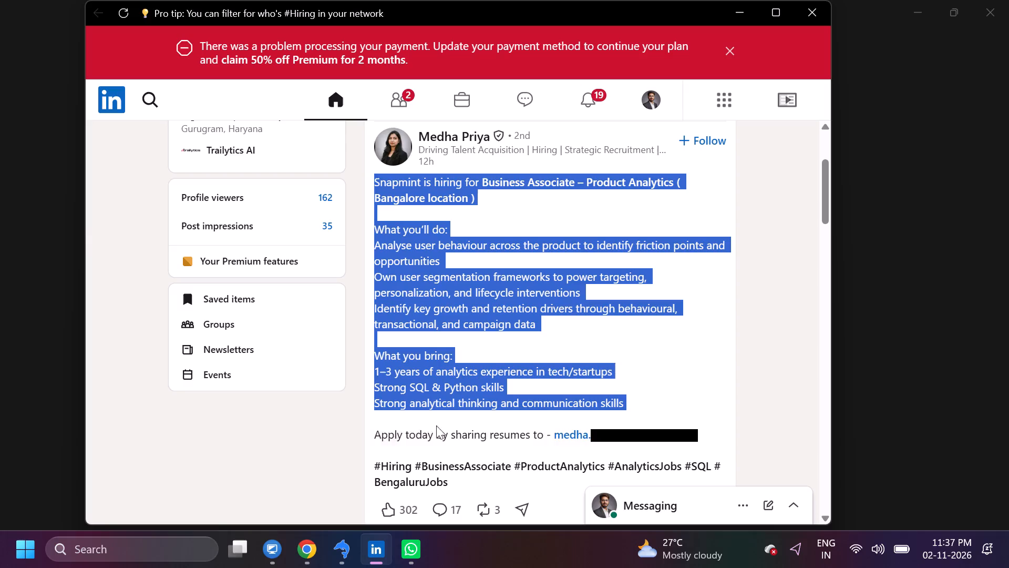
left_click_drag(436, 425, 436, 451)
key("ctrl+c")
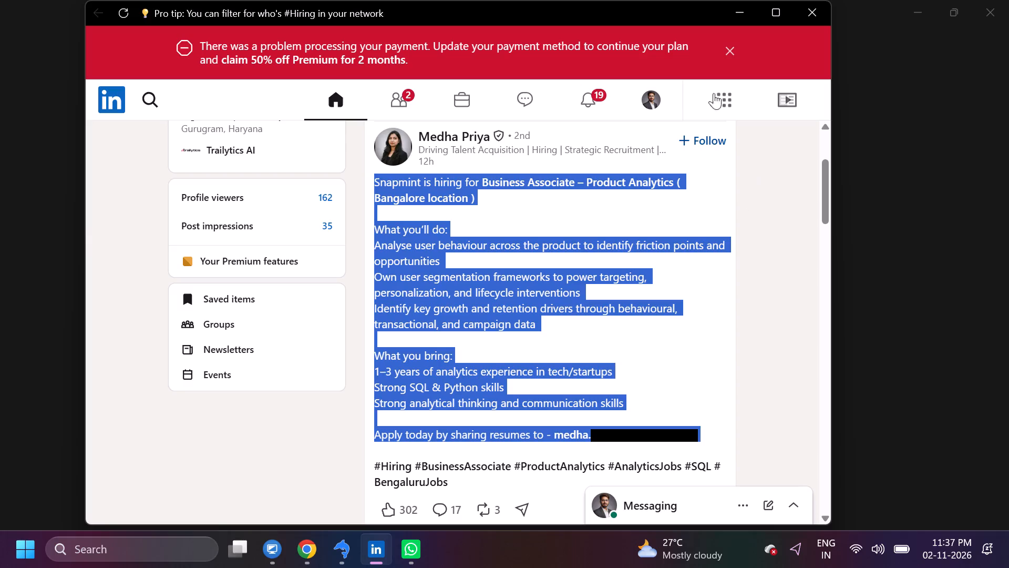
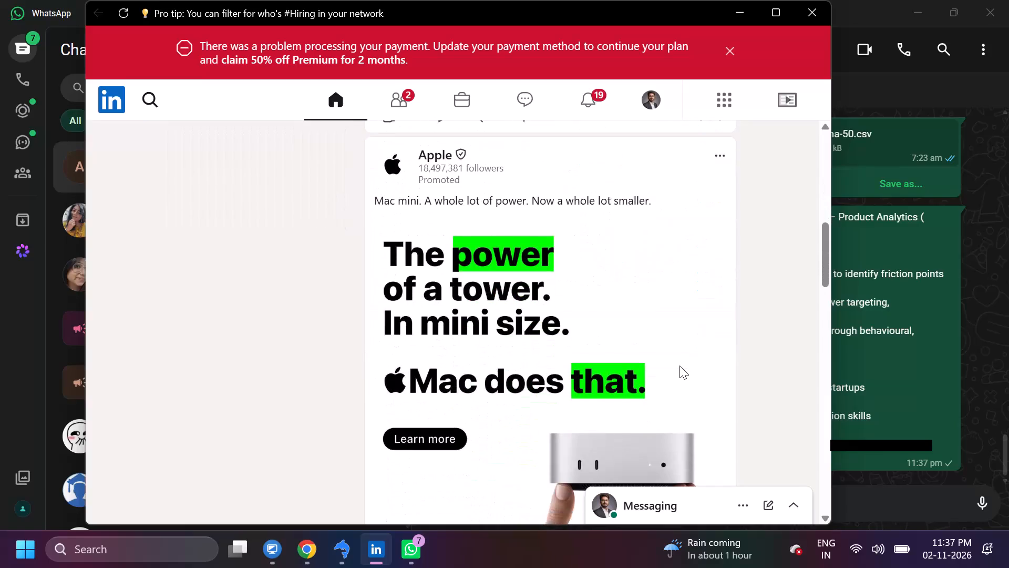
In My Network, dismiss the payment banner, then accept the Talent Compass newsletter invitation and the pending connection request.
scroll(679, 366, "down", 3)
left_click(408, 89)
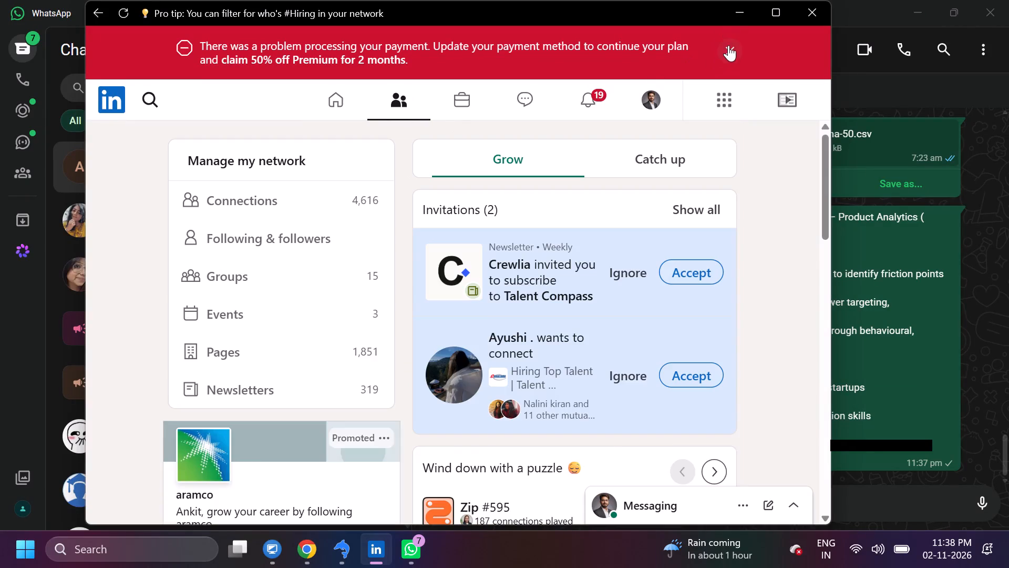
left_click(729, 45)
left_click(692, 221)
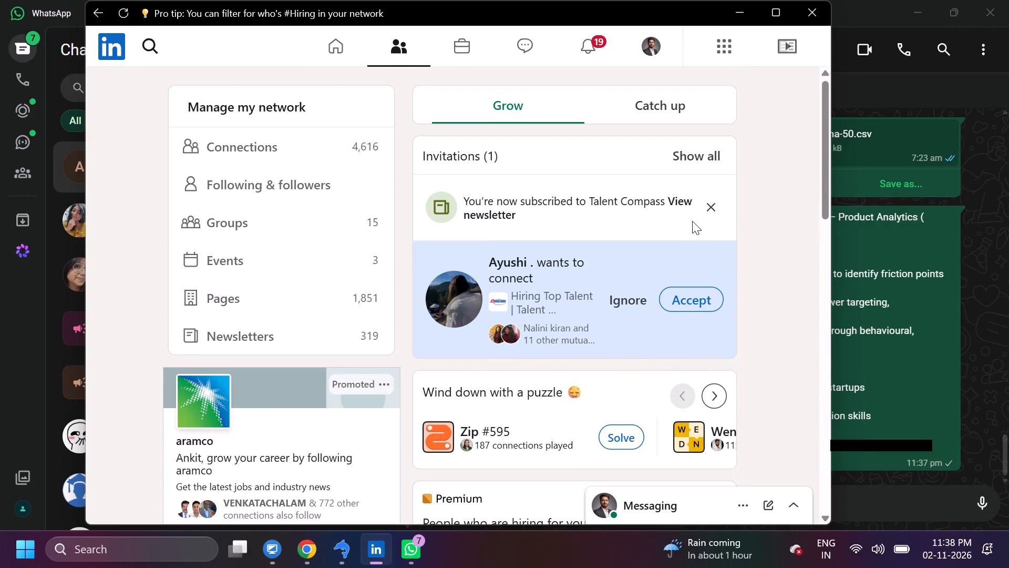
left_click(679, 305)
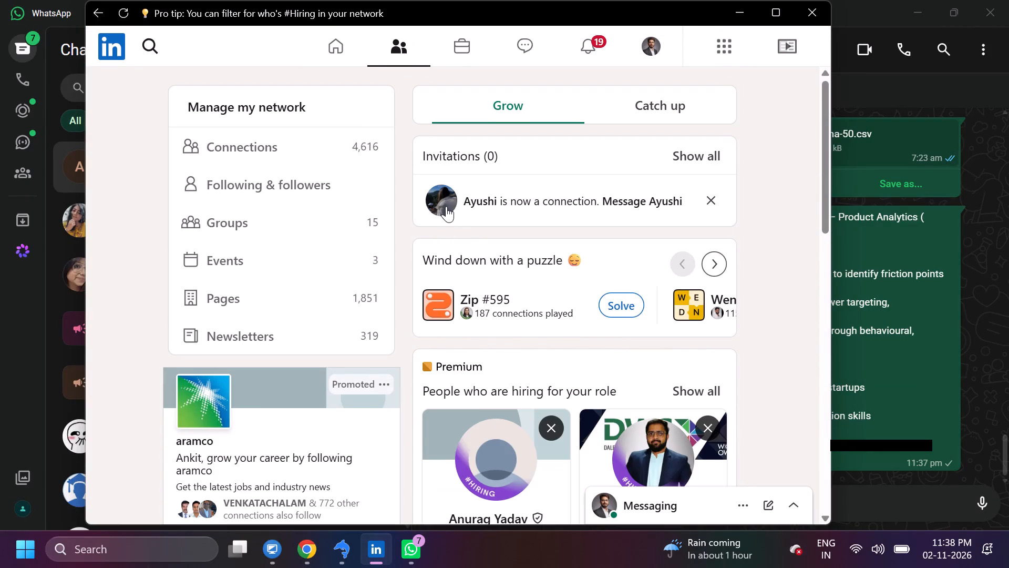
Open the newly accepted connection's profile and look through the highlights, activity and experience sections.
left_click(446, 205)
left_click(482, 202)
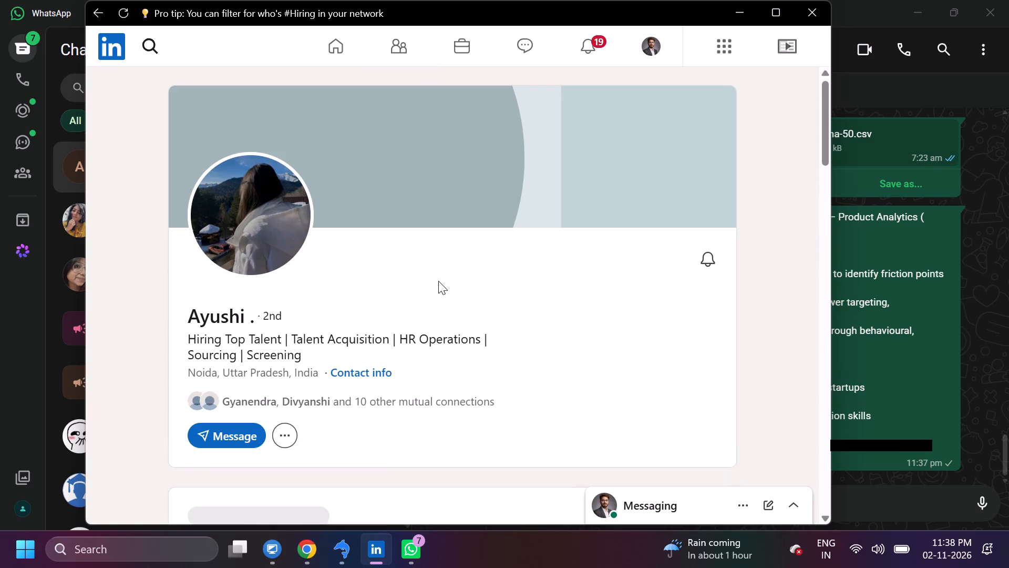
scroll(443, 285, "down", 2)
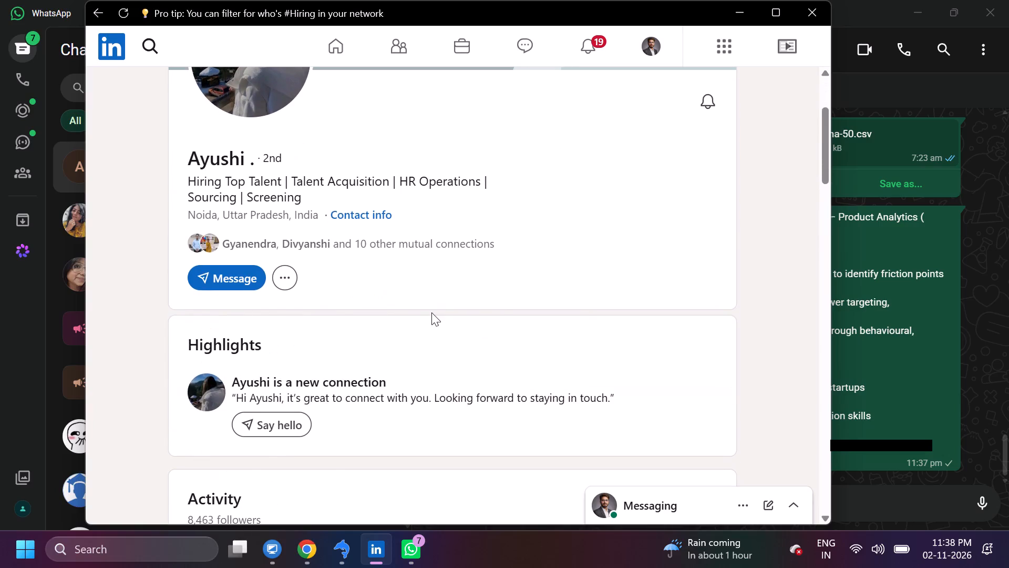
scroll(431, 312, "down", 6)
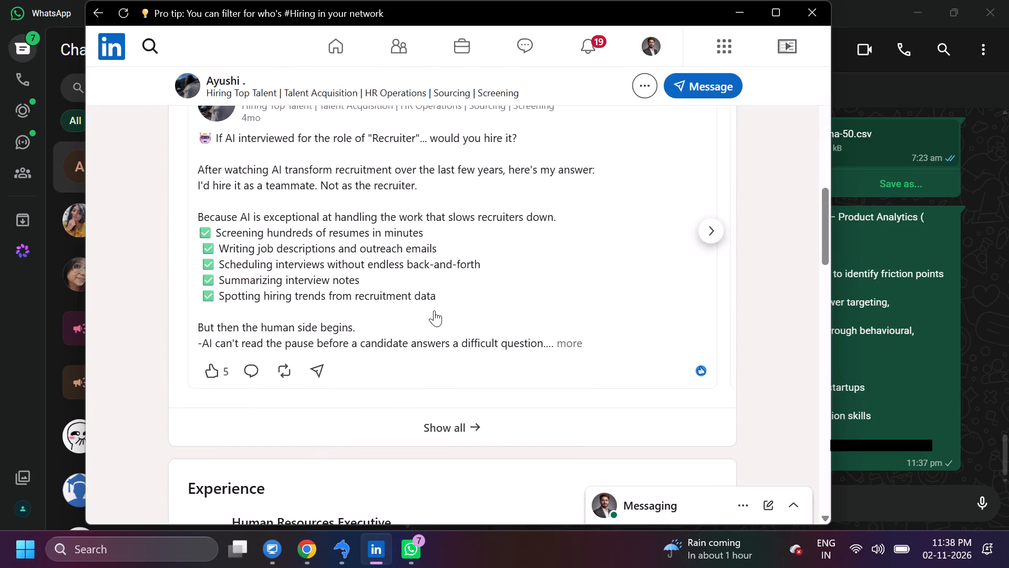
scroll(434, 310, "down", 4)
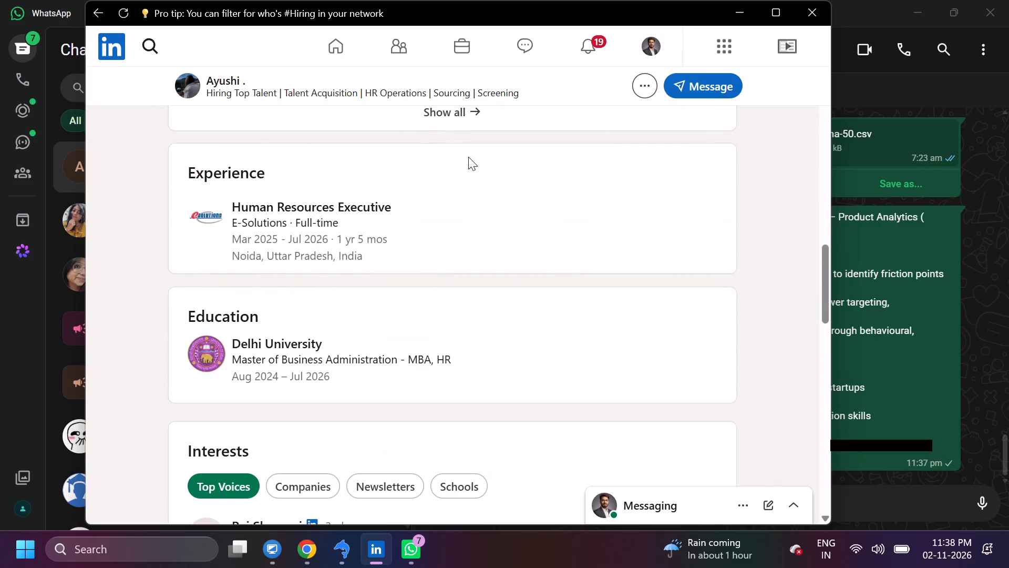
Open the LinkedIn notifications, dismiss the payment banner and look through the list of recent updates.
scroll(586, 216, "up", 8)
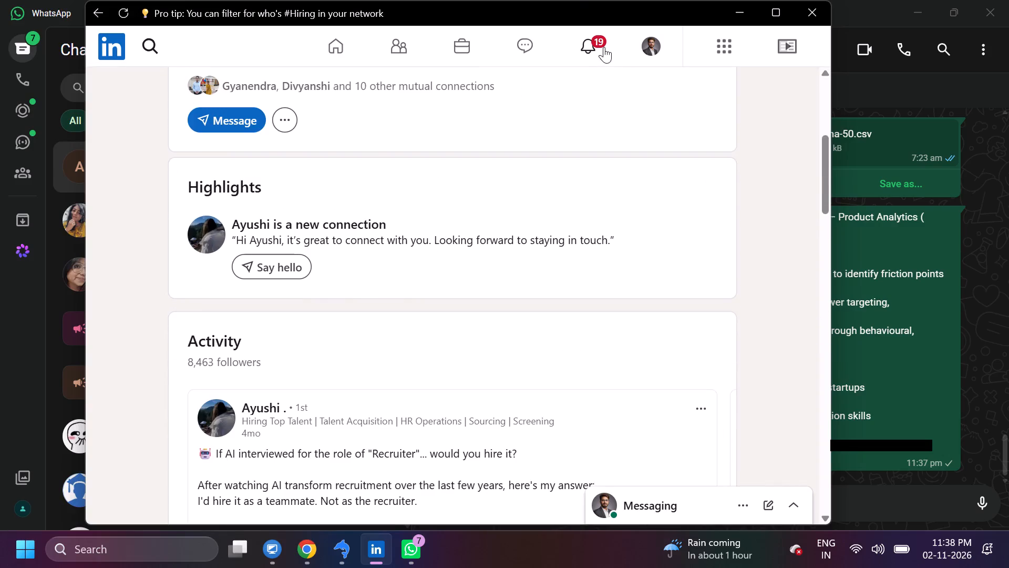
left_click(603, 45)
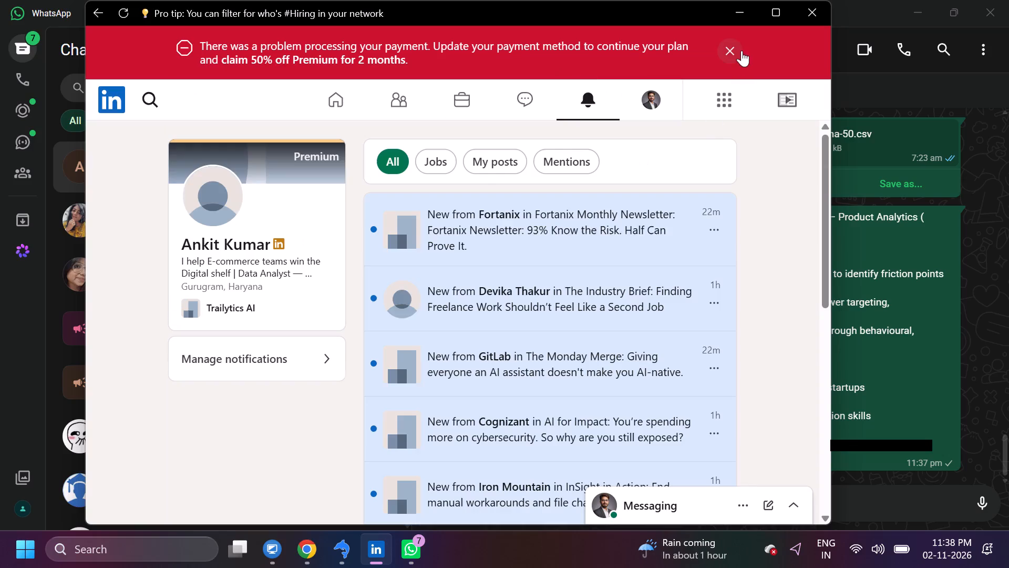
left_click(742, 50)
scroll(668, 290, "down", 1)
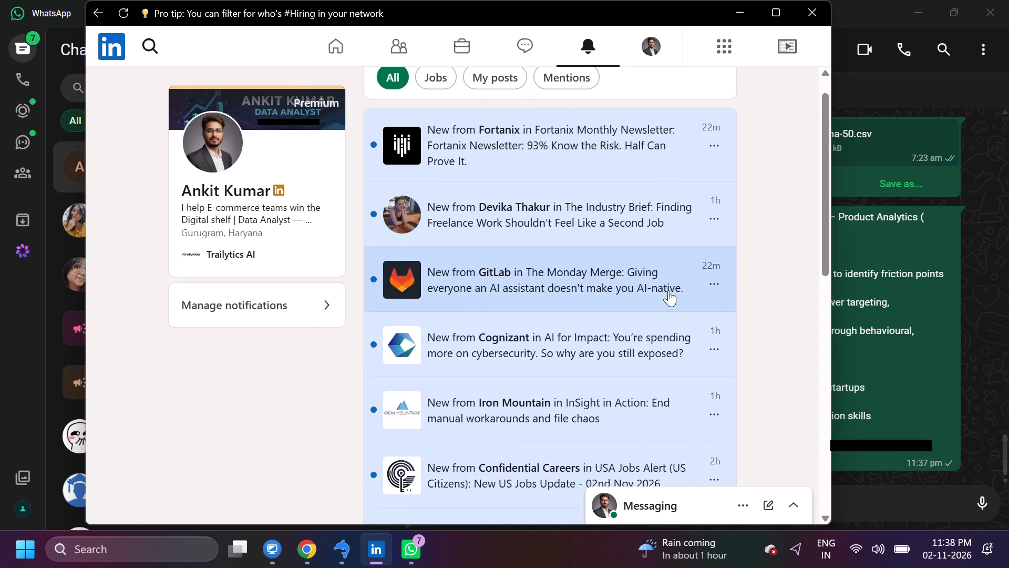
scroll(671, 286, "down", 6)
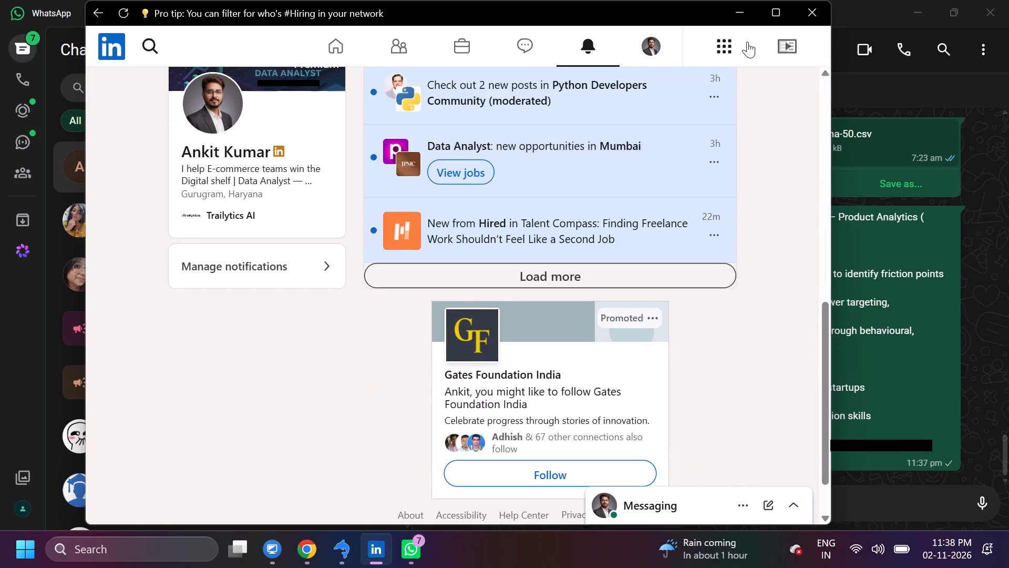
left_click(801, 13)
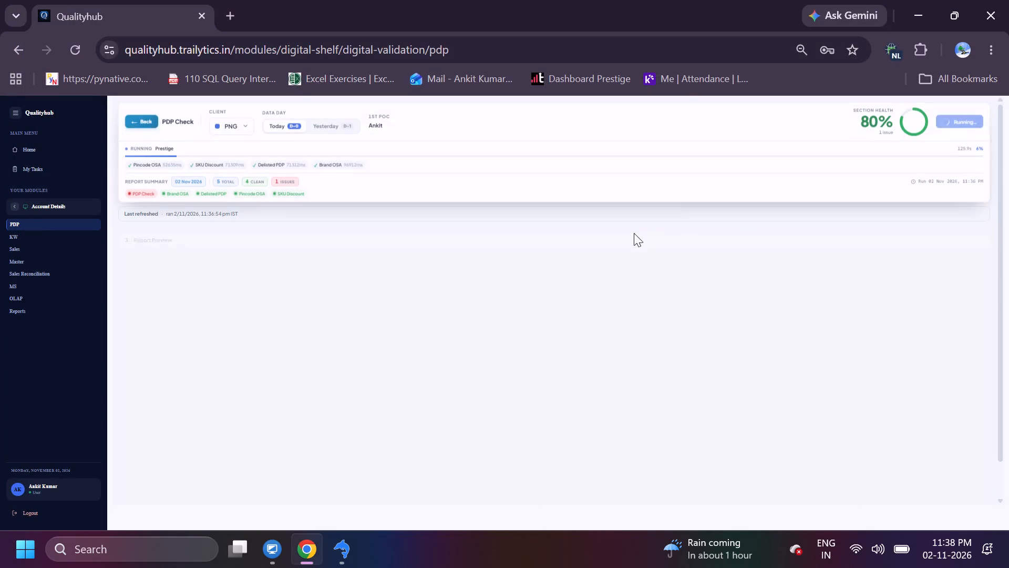
left_click(274, 298)
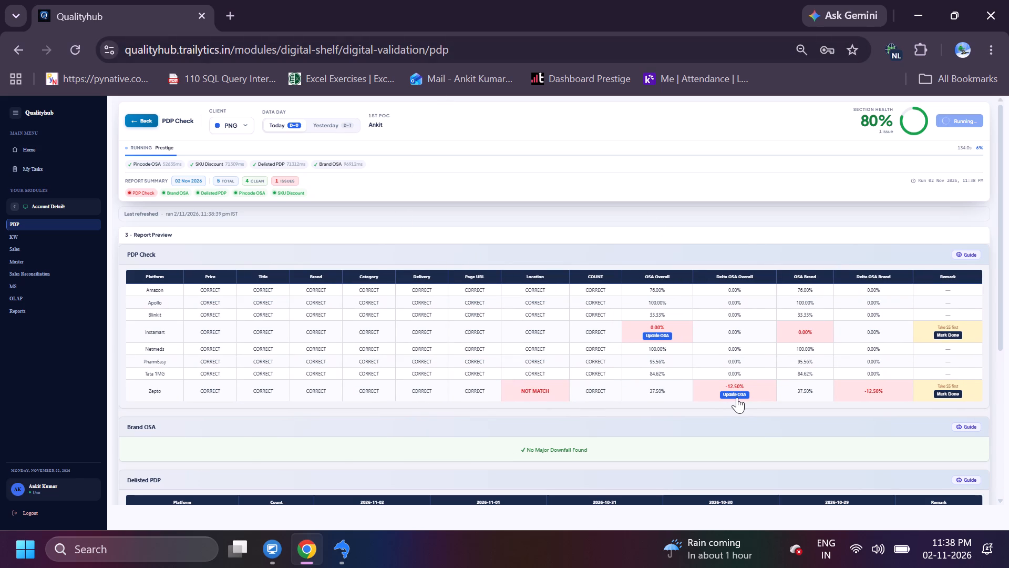
left_click(737, 397)
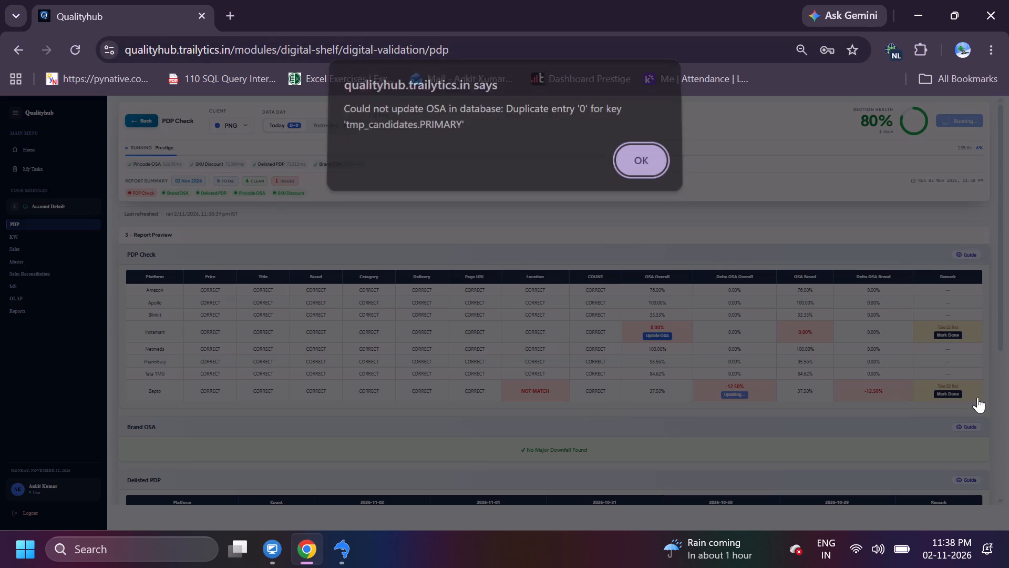
In Qualityhub in Chrome, dismiss the OSA update alert and review PNG's PDP Check report for today.
left_click(644, 177)
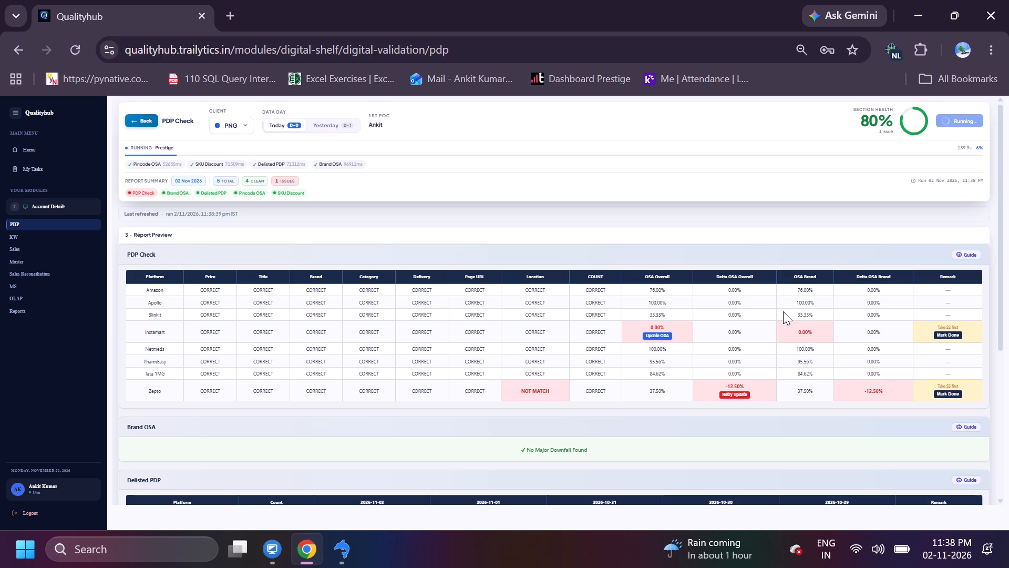
scroll(783, 311, "down", 1)
scroll(783, 311, "up", 2)
scroll(783, 310, "down", 1)
scroll(783, 310, "up", 2)
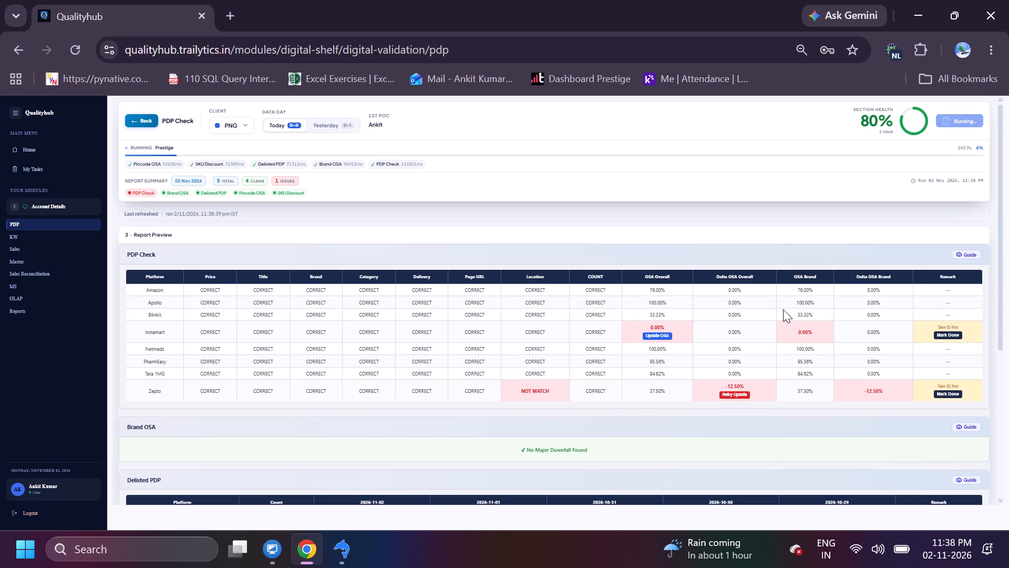
scroll(783, 309, "down", 6)
scroll(783, 309, "up", 5)
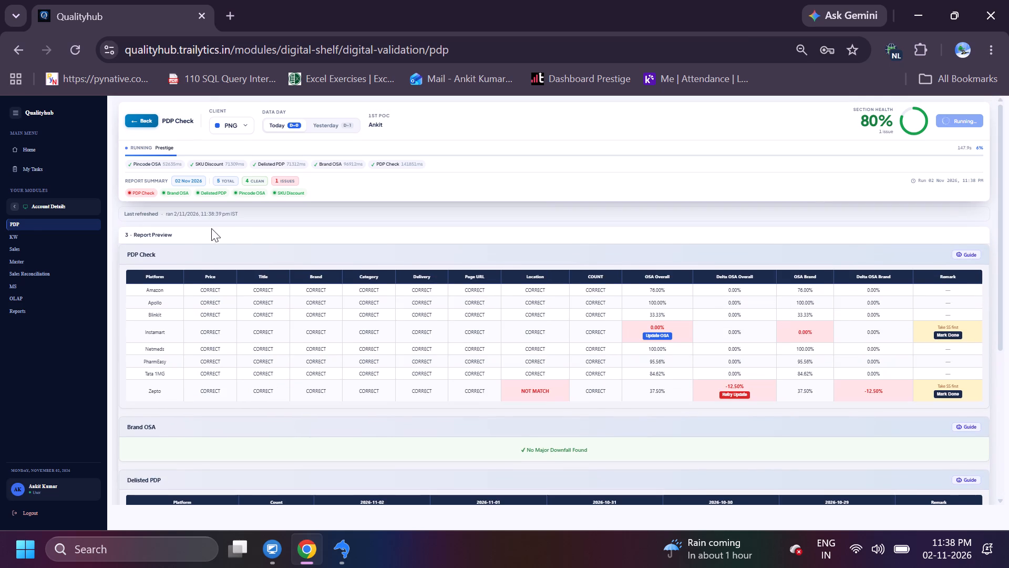
Open PNG's KW Check and run the Brand Crawl update for Zepto in the Keyword Check table.
left_click(29, 237)
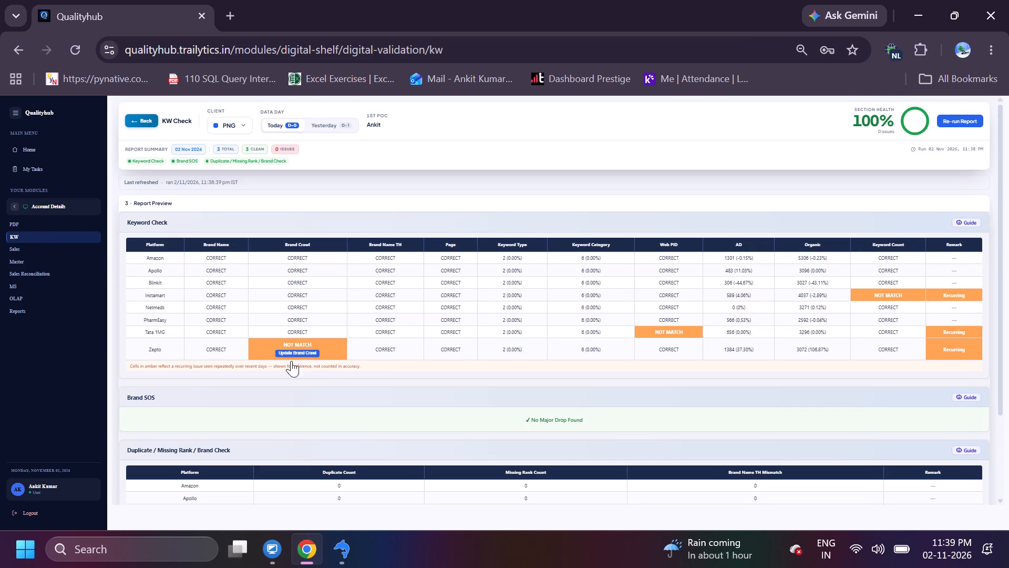
left_click(291, 352)
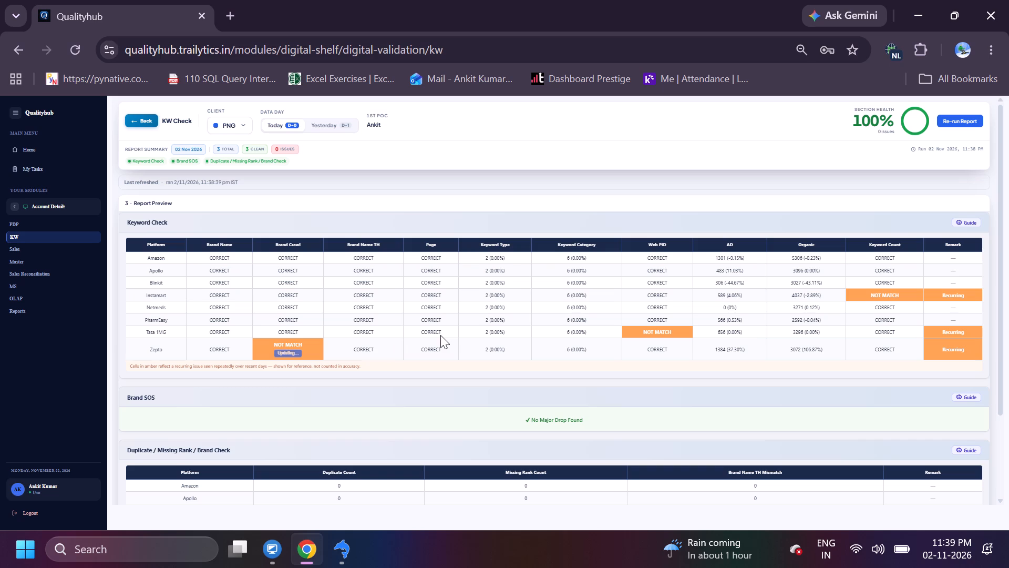
scroll(440, 335, "down", 1)
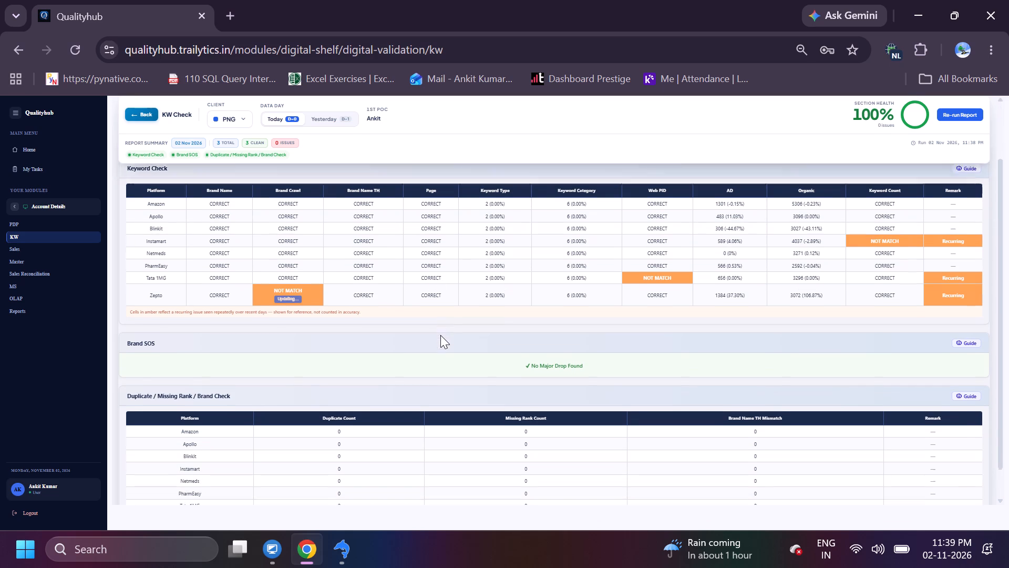
Return to the Backend module list and open the Summary page with the client overview.
left_click(17, 208)
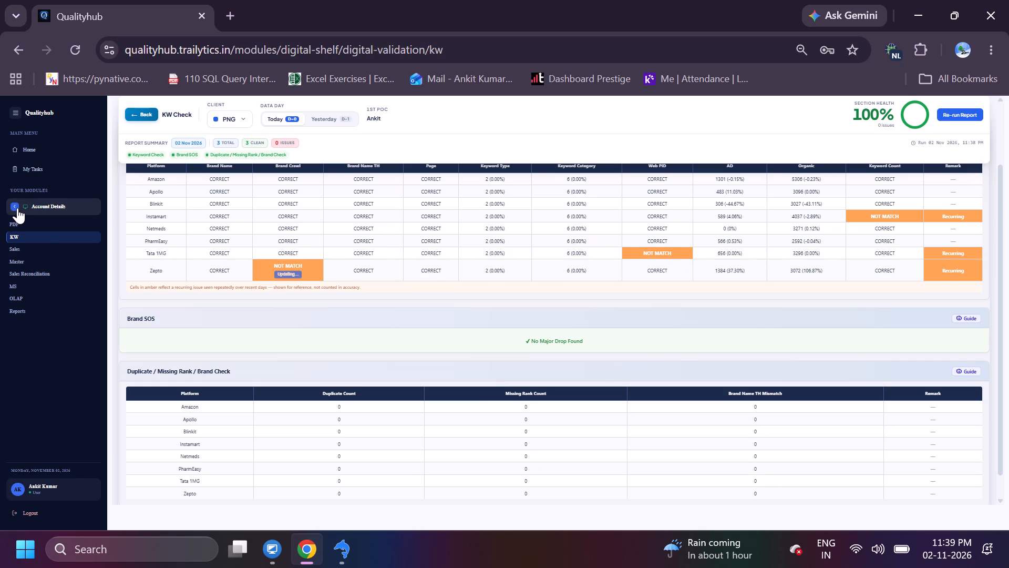
scroll(313, 254, "up", 7)
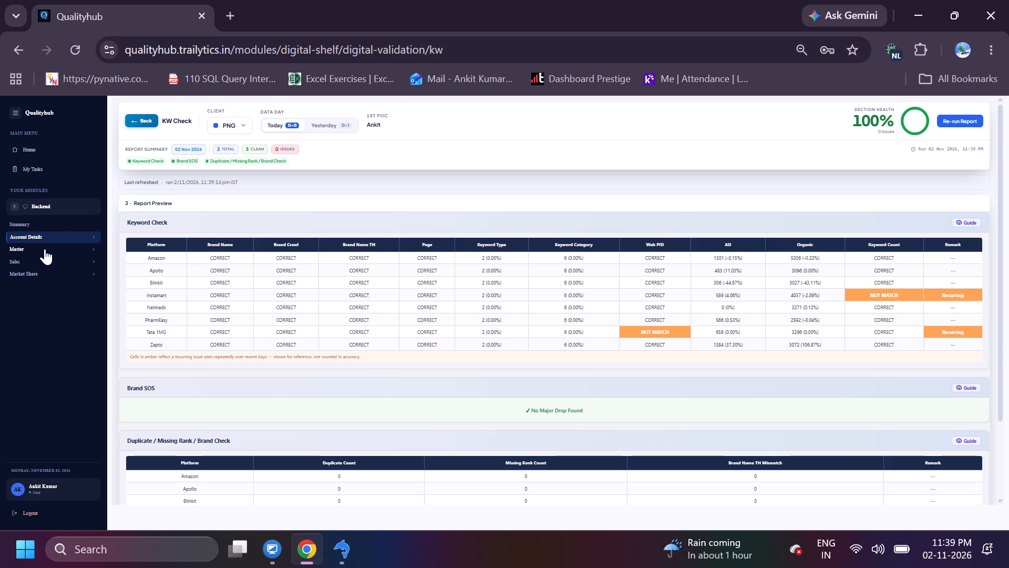
left_click(20, 220)
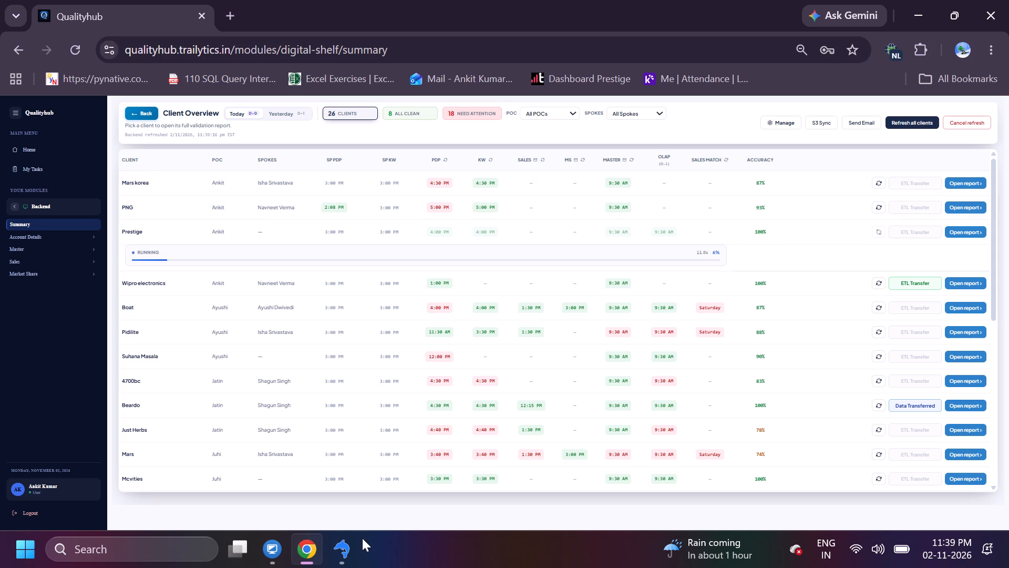
In SQLyog's second Mars_korea connection, run Query 7's INSERT from mars_korea_crawling.rb_pdp_week into mars_korea.rb_pdp_week for 2026-11-02, pf_id 1 and 2.
left_click(348, 543)
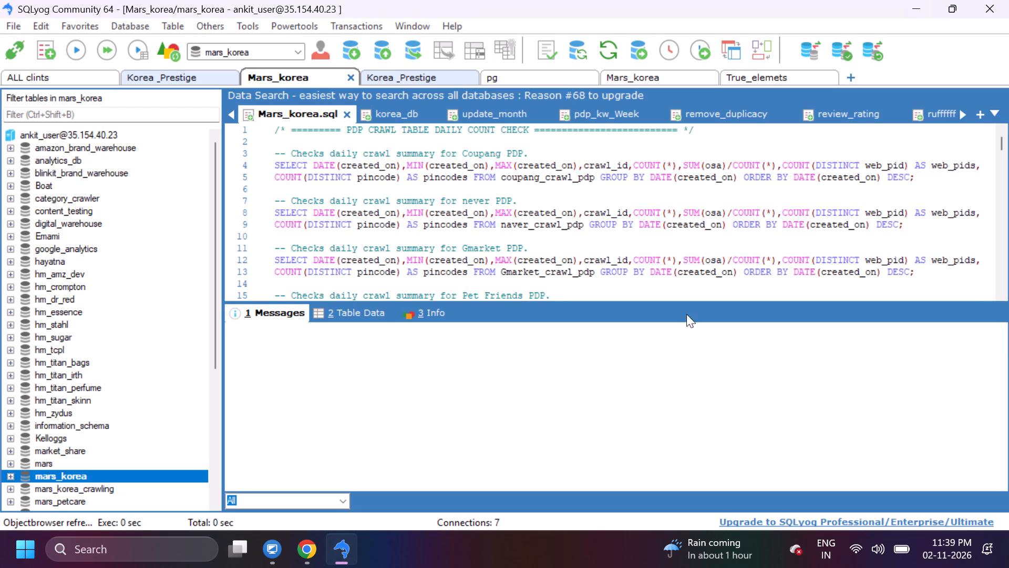
left_click(662, 80)
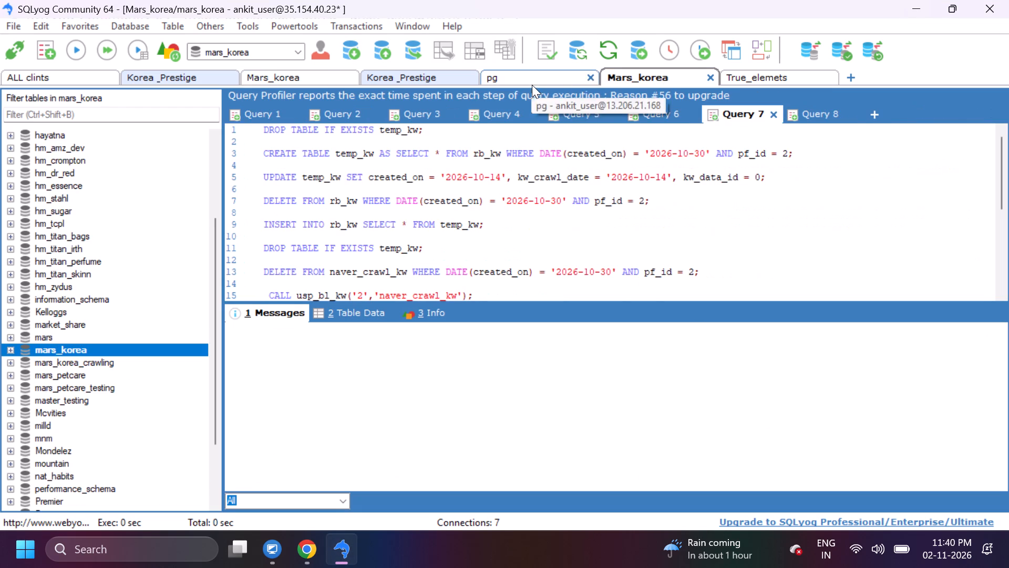
scroll(591, 215, "down", 10)
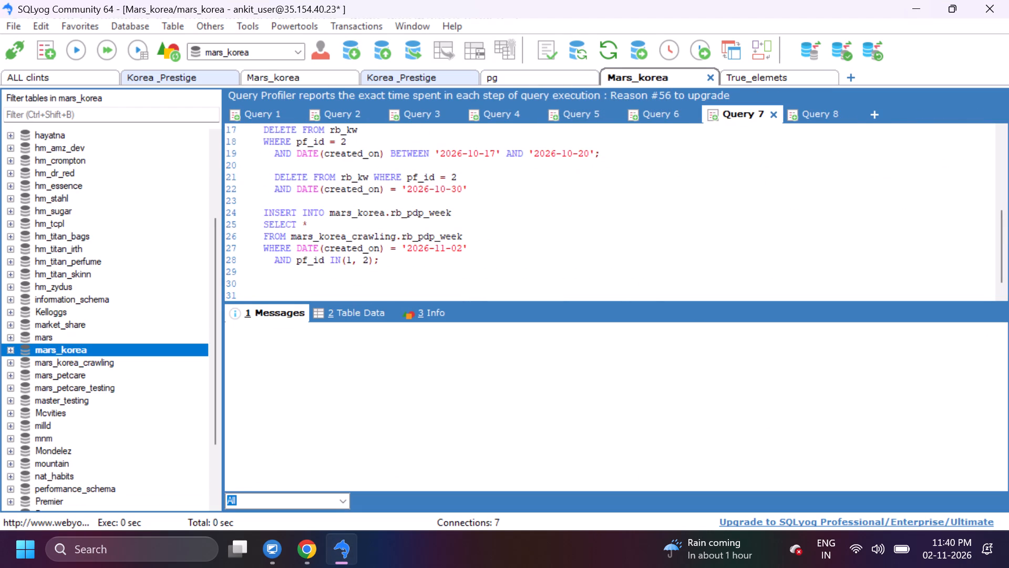
left_click_drag(401, 265, 222, 214)
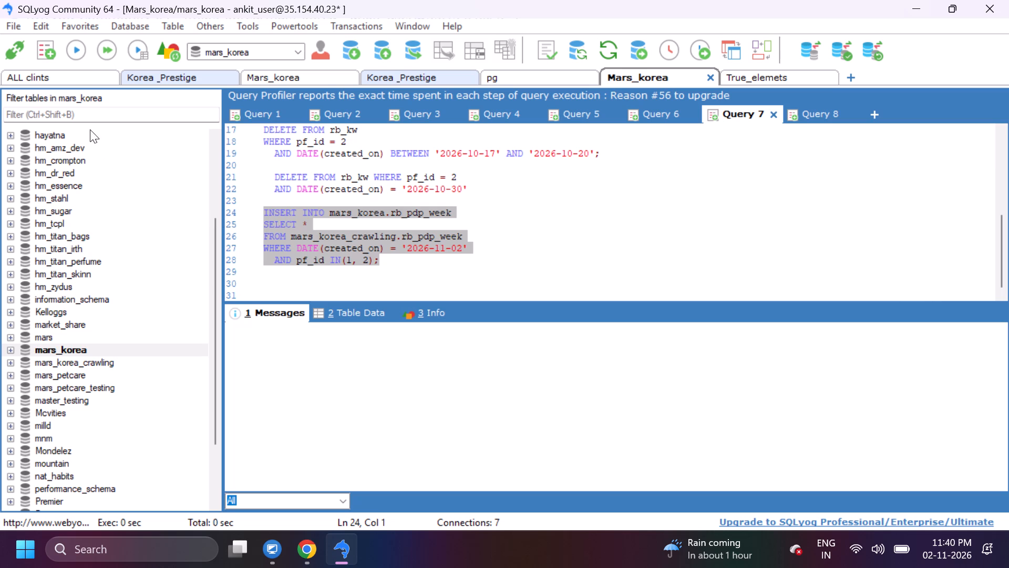
left_click(79, 52)
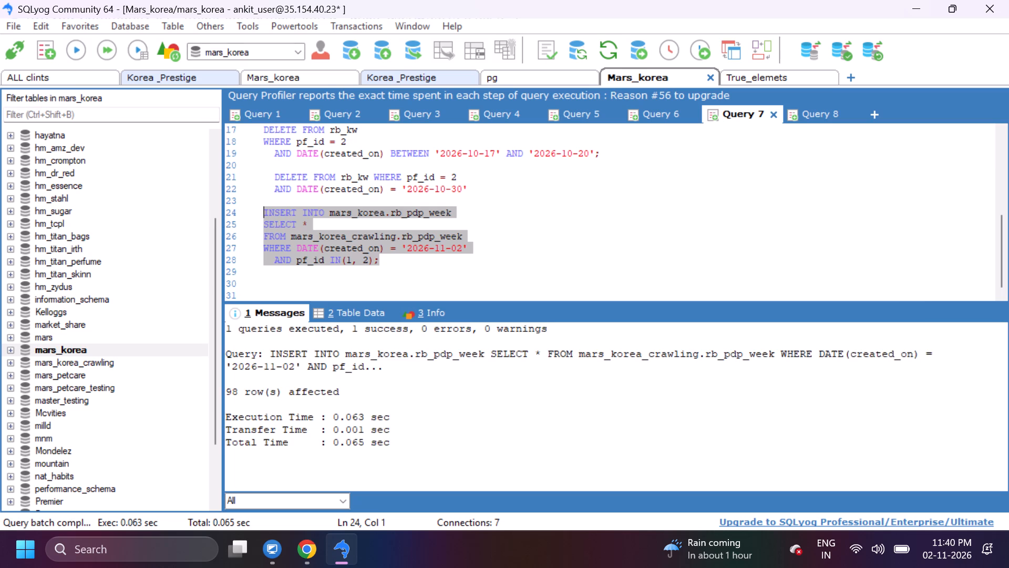
Change both the target and source tables of the INSERT statement from rb_pdp_week to rb_kw_week.
left_click(424, 274)
left_click(424, 211)
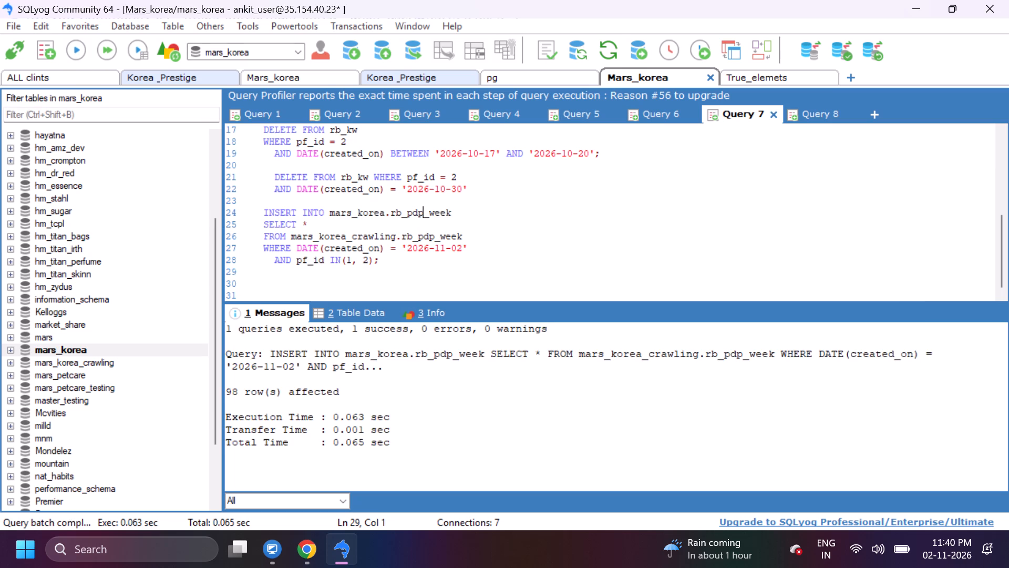
key("BackSpace")
key("BackSpace")
key("BackSpace")
type("kw")
key("Down")
key("Down")
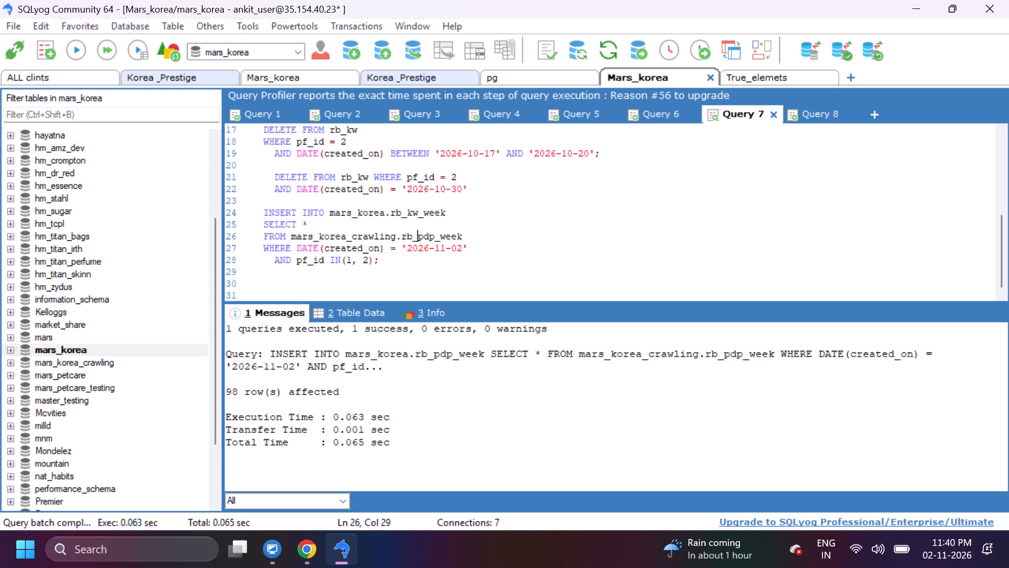
key("Right")
key("Right")
key("Right")
key("BackSpace")
key("BackSpace")
key("BackSpace")
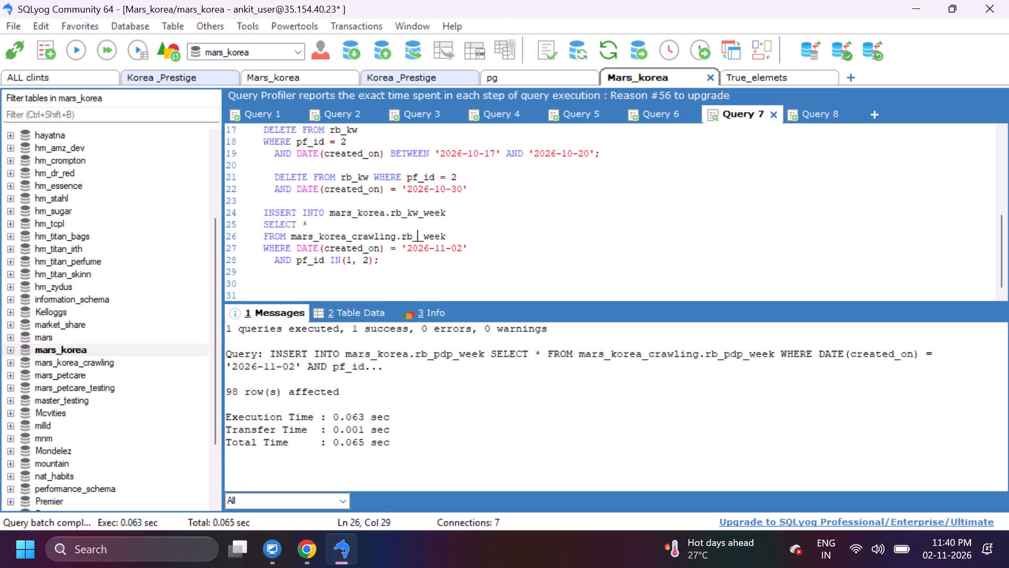
type("kw")
Run the edited INSERT into mars_korea.rb_kw_week for 2026-11-02 with pf_id 1 and 2.
left_click_drag(387, 258, 378, 257)
left_click_drag(378, 257, 239, 207)
left_click(80, 46)
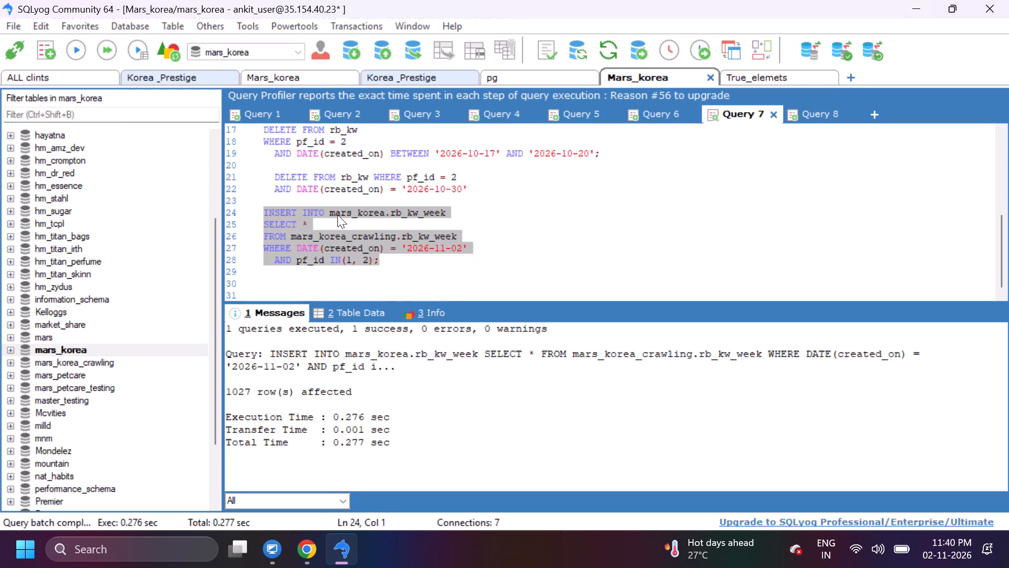
left_click(405, 267)
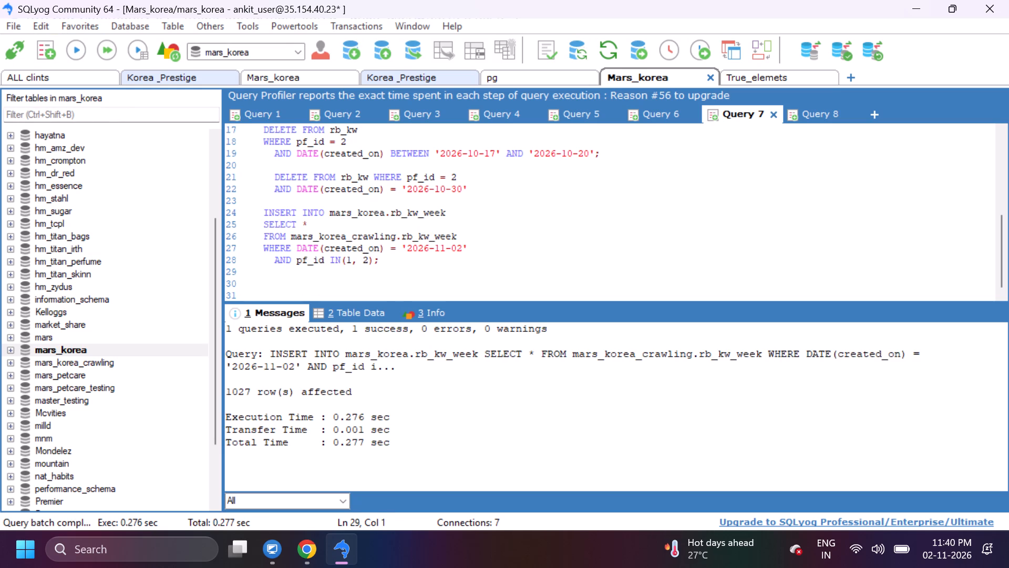
In the first Mars_korea connection, look through the Mars_korea.sql script's crawl count, duplicate removal and validation queries.
left_click(279, 75)
scroll(328, 195, "up", 4)
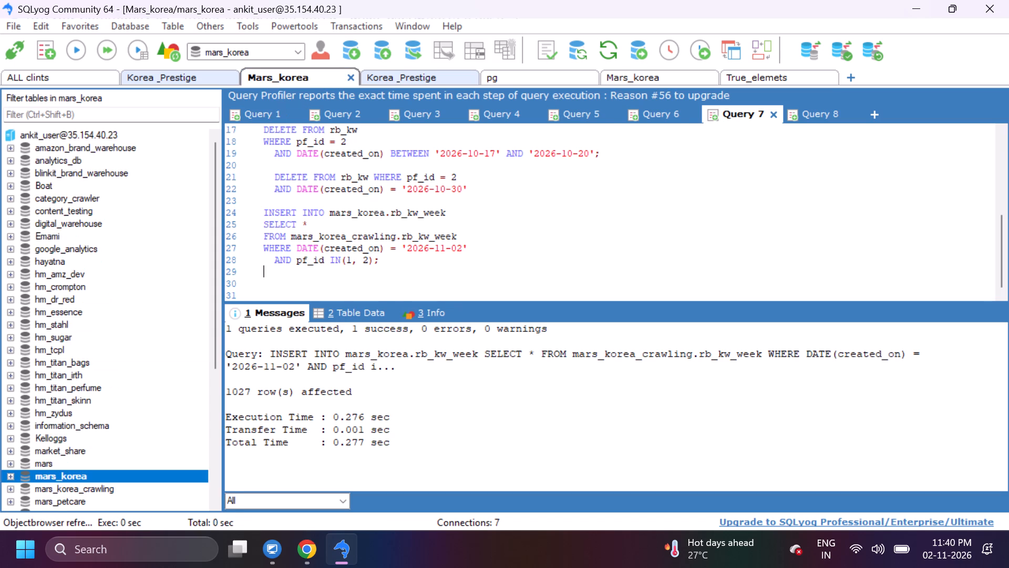
scroll(369, 184, "down", 19)
scroll(365, 197, "down", 2)
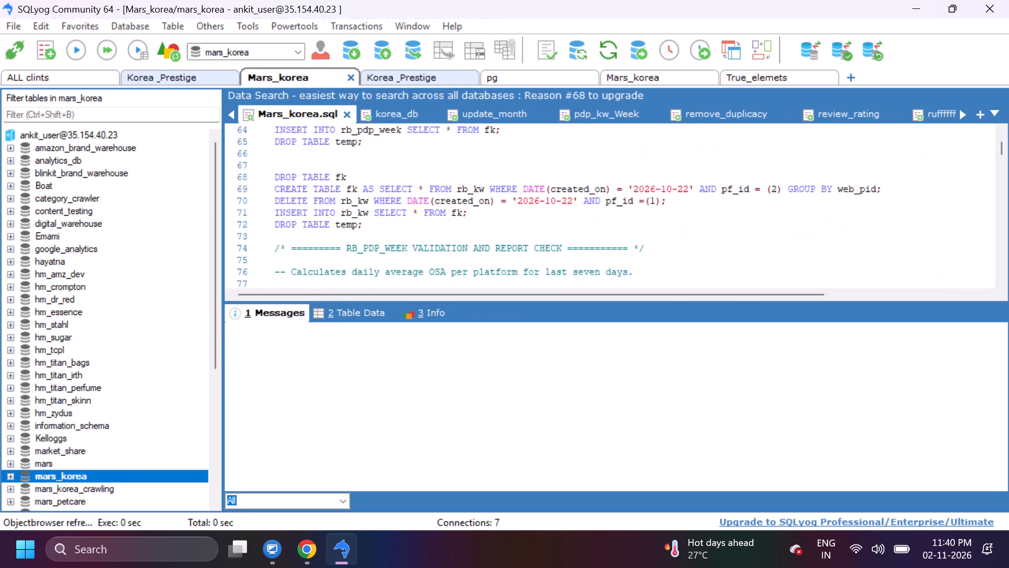
scroll(366, 198, "down", 8)
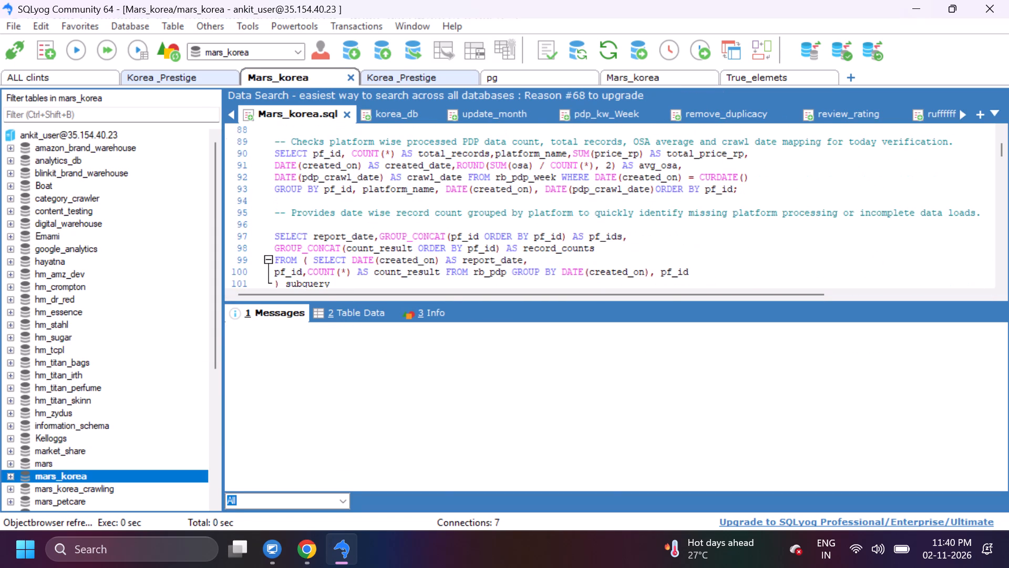
Open the remove_duplicacy script and try to drop table fk using the statement in its RB_PDP_WEEK section.
left_click(717, 108)
scroll(401, 213, "down", 2)
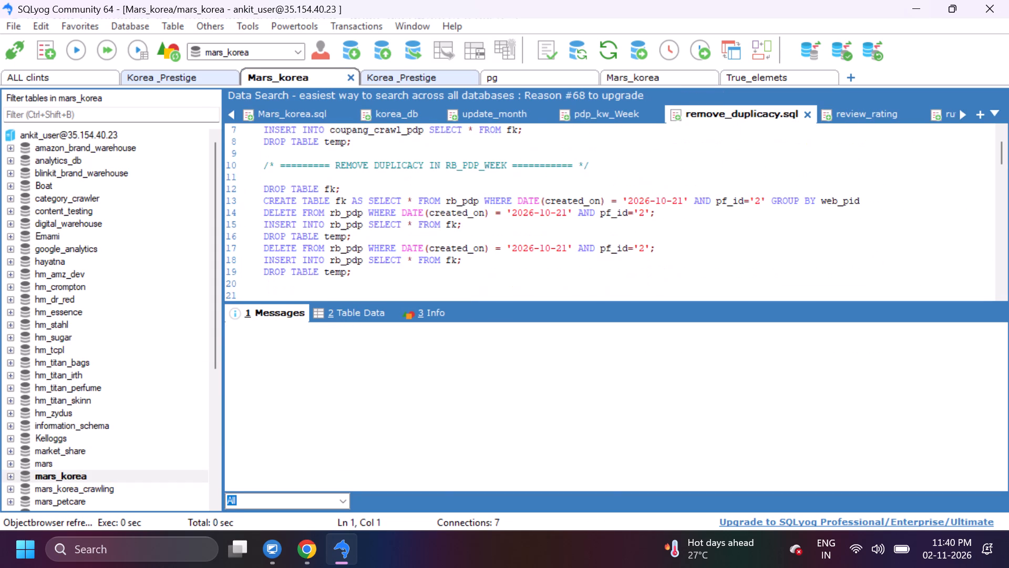
left_click(242, 187)
left_click(110, 54)
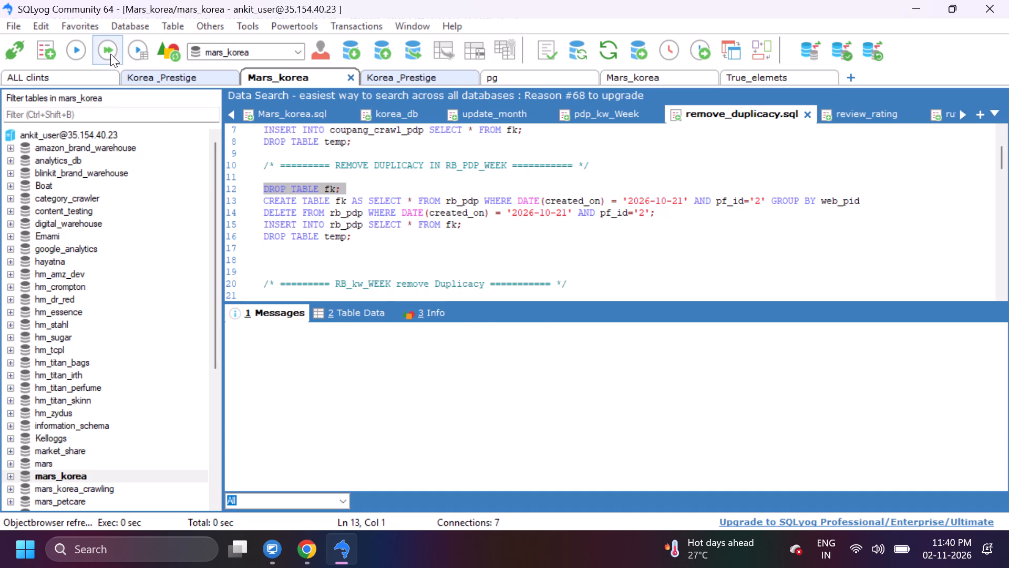
In the RB_PDP_WEEK section, set the CREATE TABLE fk statement's created_on date to 2026-11-02.
left_click(683, 199)
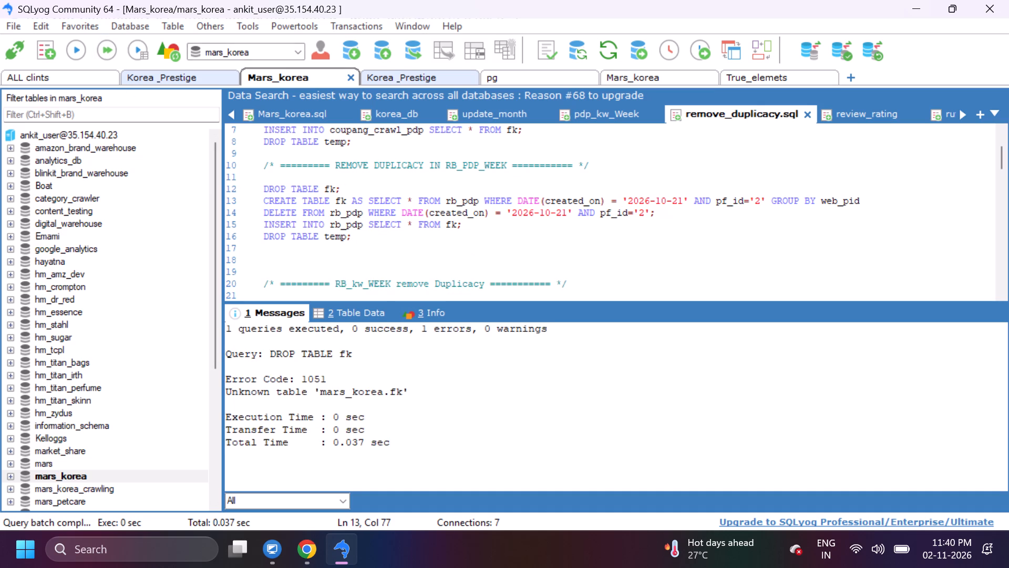
key("BackSpace")
key("BackSpace")
type("02")
key("Left")
key("Left")
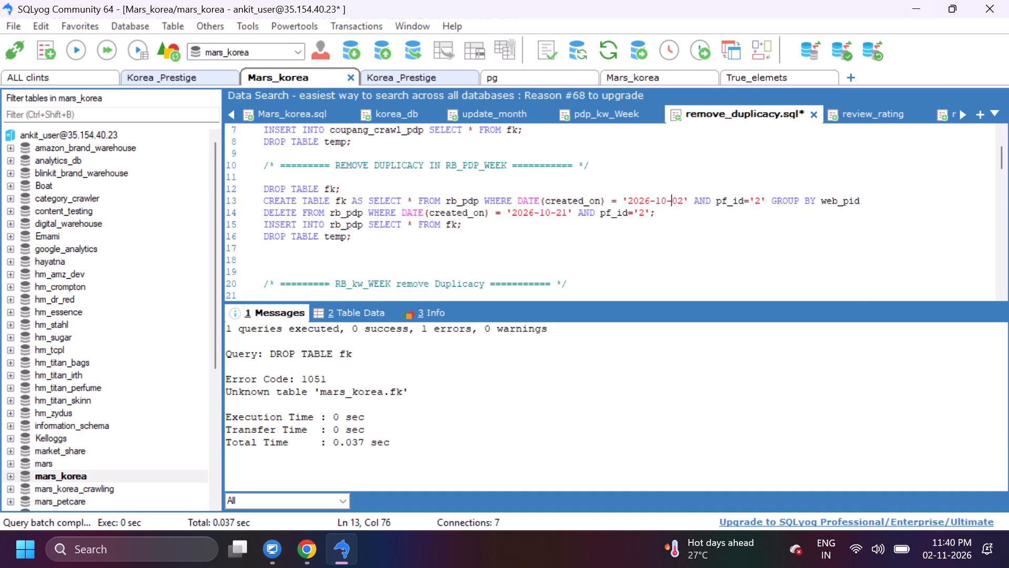
key("Left")
key("BackSpace")
key("2")
key("BackSpace")
key("1")
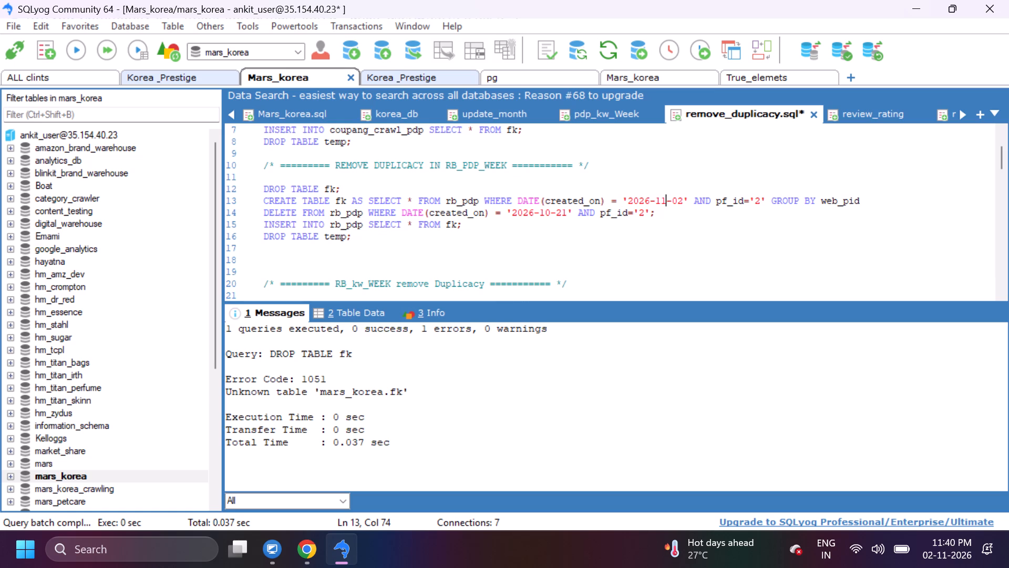
Set pf_id to 1 in both the CREATE TABLE fk and DELETE statements of the RB_PDP_WEEK section.
left_click(747, 198)
key("space")
type("v")
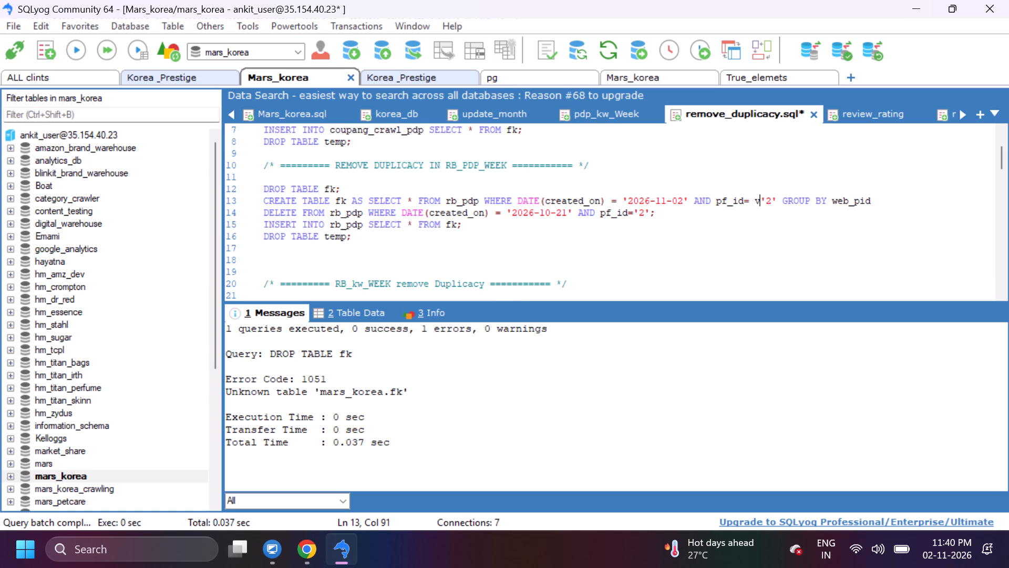
key("BackSpace")
key("Right")
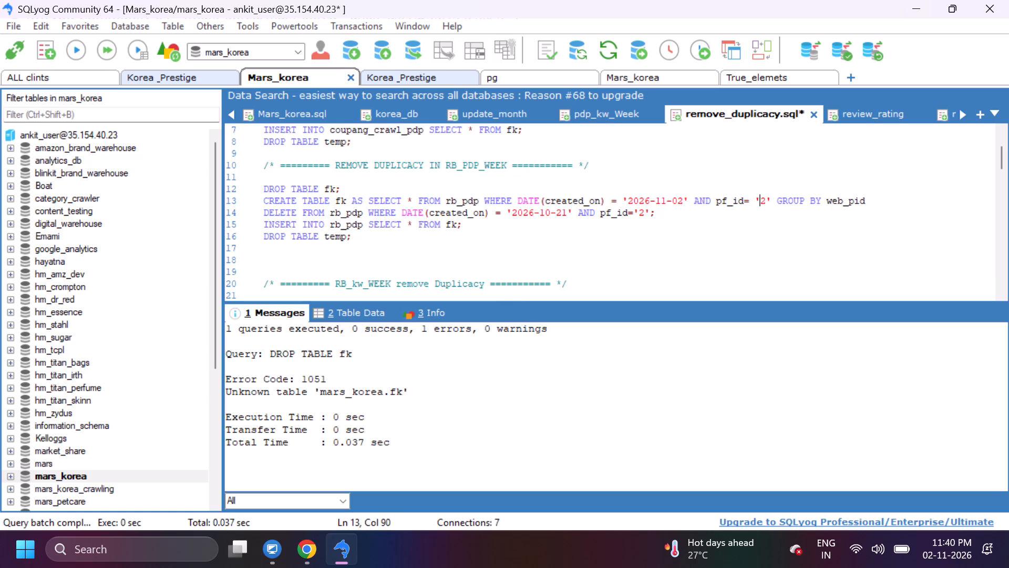
key("Right")
key("BackSpace")
key("1")
left_click(644, 212)
key("BackSpace")
key("1")
Change the table from rb_pdp to rb_pdp_week in the section's CREATE TABLE fk and DELETE statements.
left_click(479, 200)
type("_week")
left_click(362, 212)
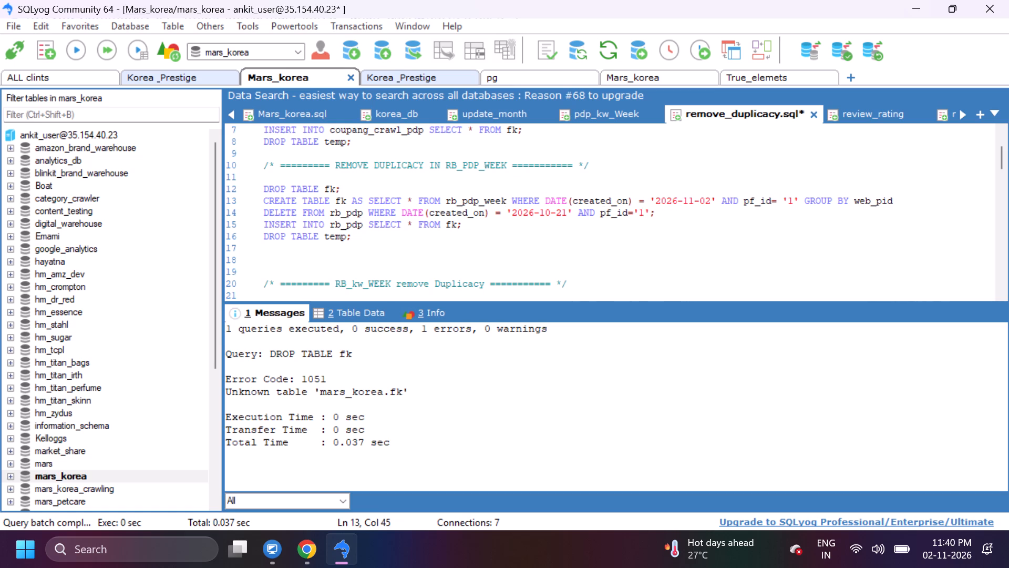
type("_week")
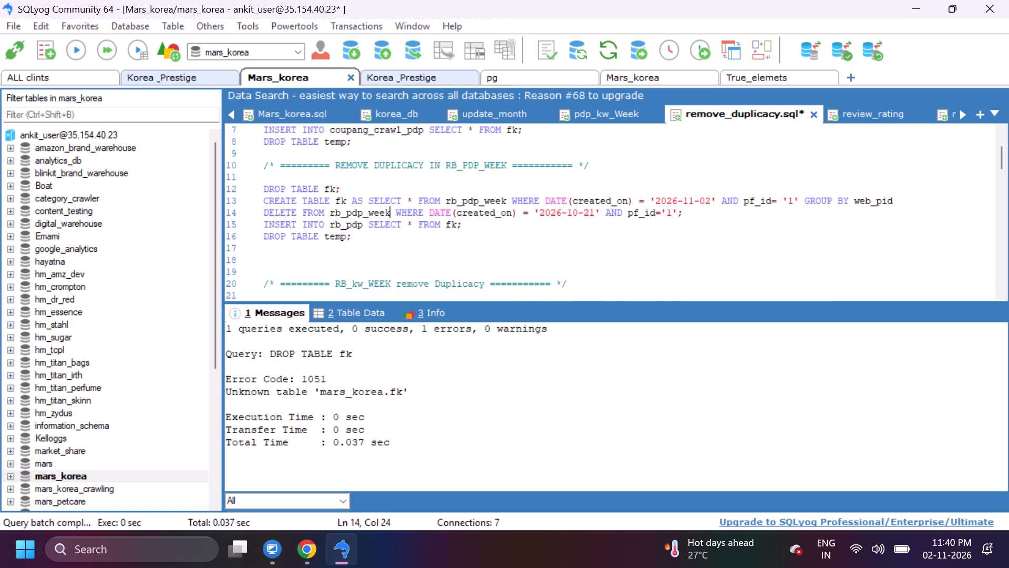
Set the created_on date in the rb_pdp_week DELETE statement to 2026-11-02.
left_click(662, 211)
left_click(590, 211)
key("Right")
key("BackSpace")
key("Left")
key("0")
key("Left")
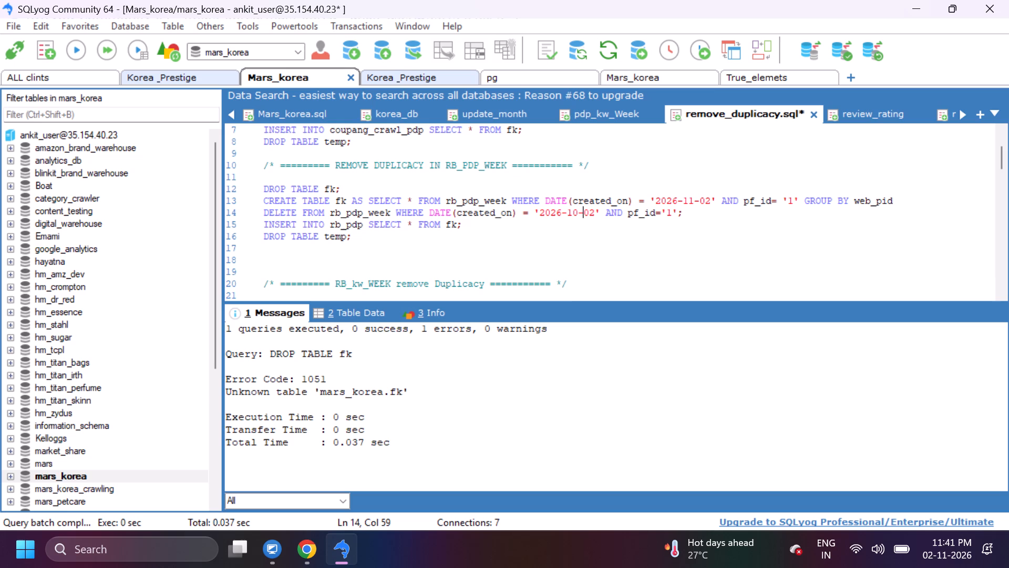
key("Left")
key("BackSpace")
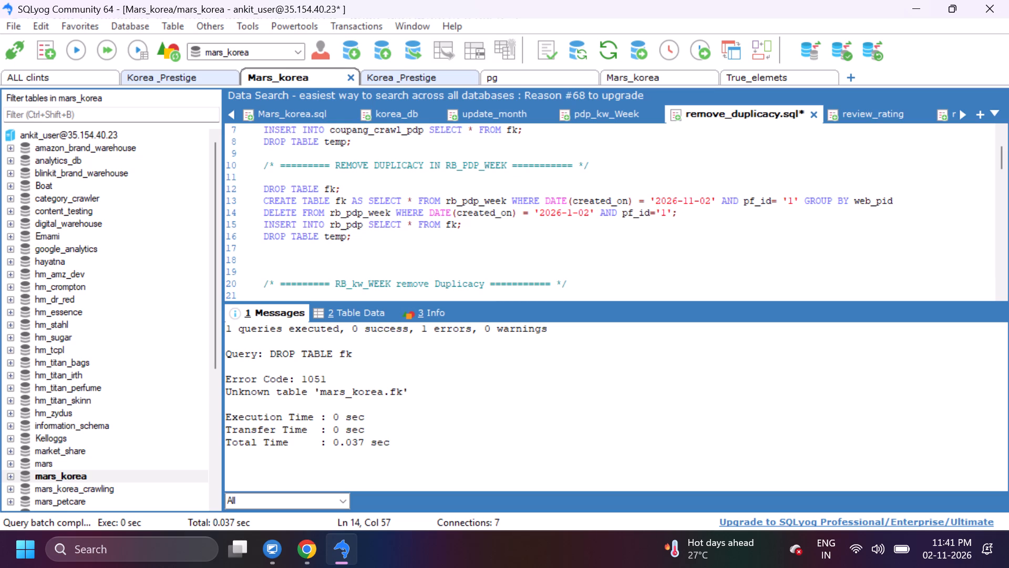
key("1")
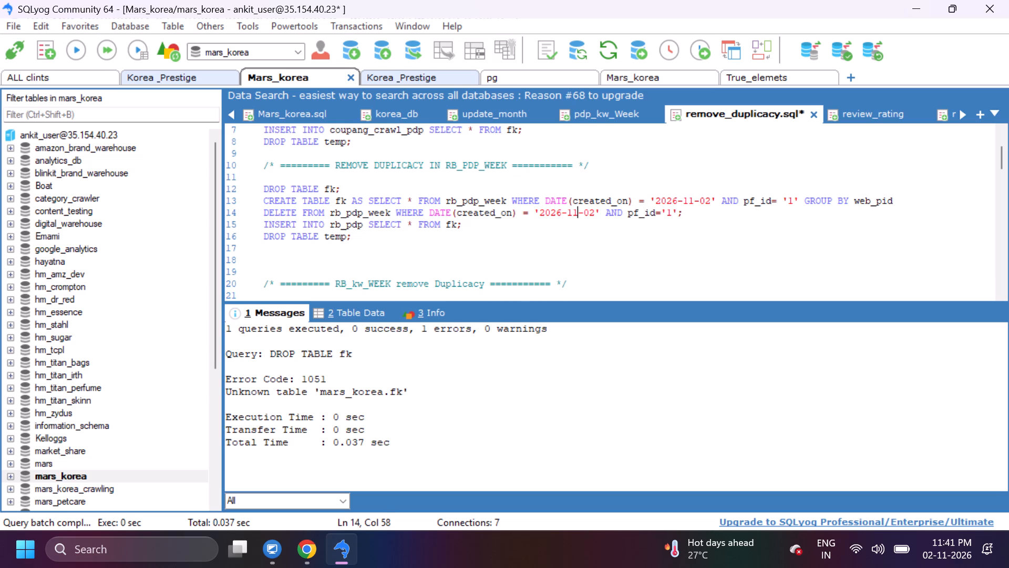
Run the section's CREATE TABLE fk, DELETE and INSERT INTO rb_pdp statements one by one for 2026-11-02 with pf_id 1.
left_click(243, 203)
left_click(74, 53)
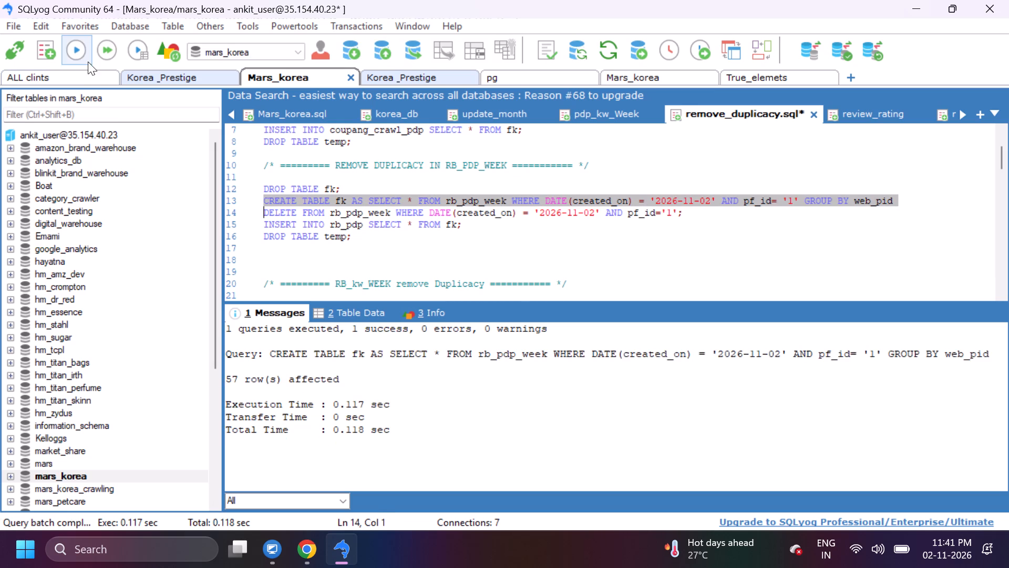
left_click(228, 217)
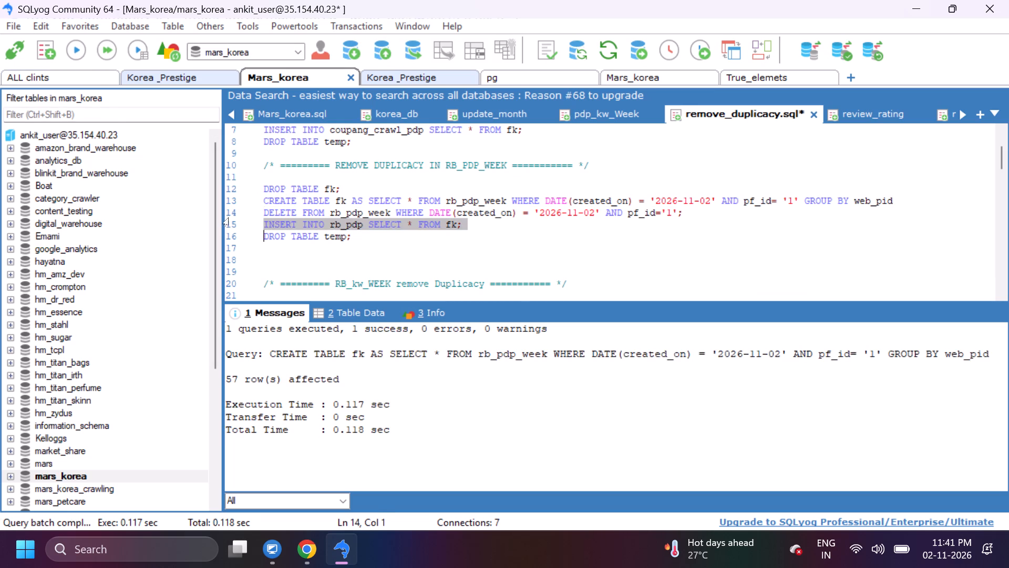
left_click(230, 216)
left_click(77, 43)
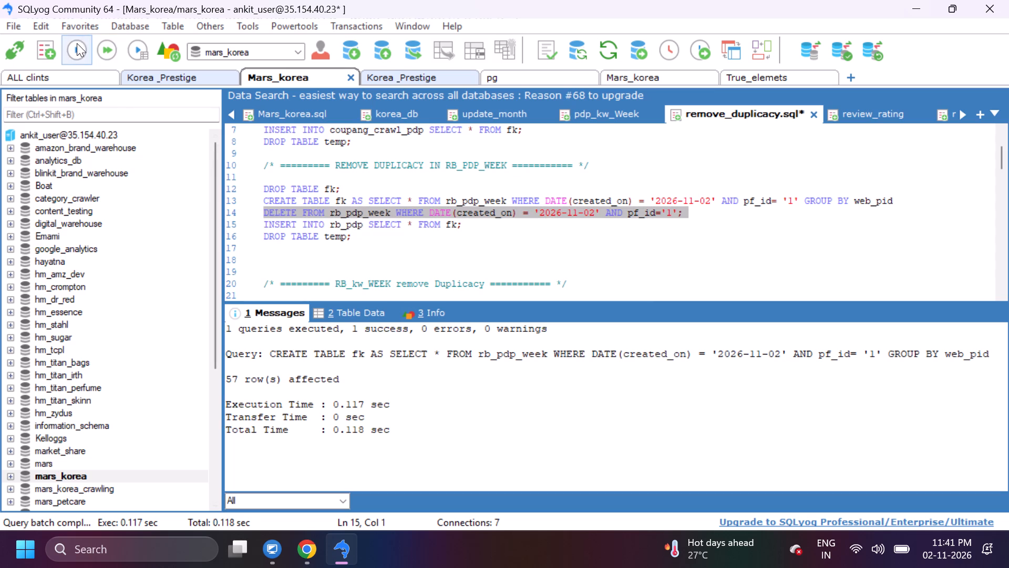
left_click(239, 224)
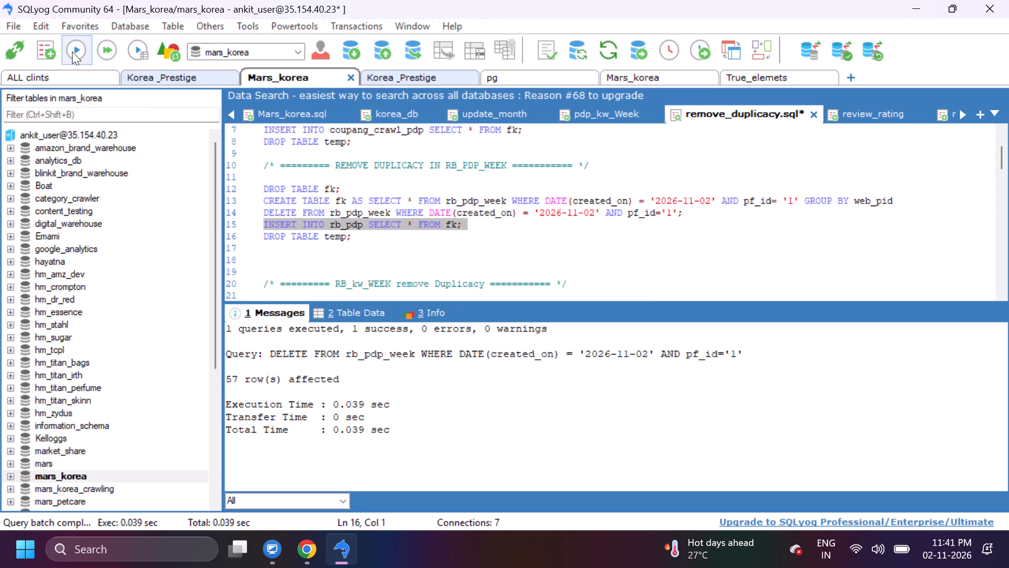
left_click(72, 52)
left_click(436, 242)
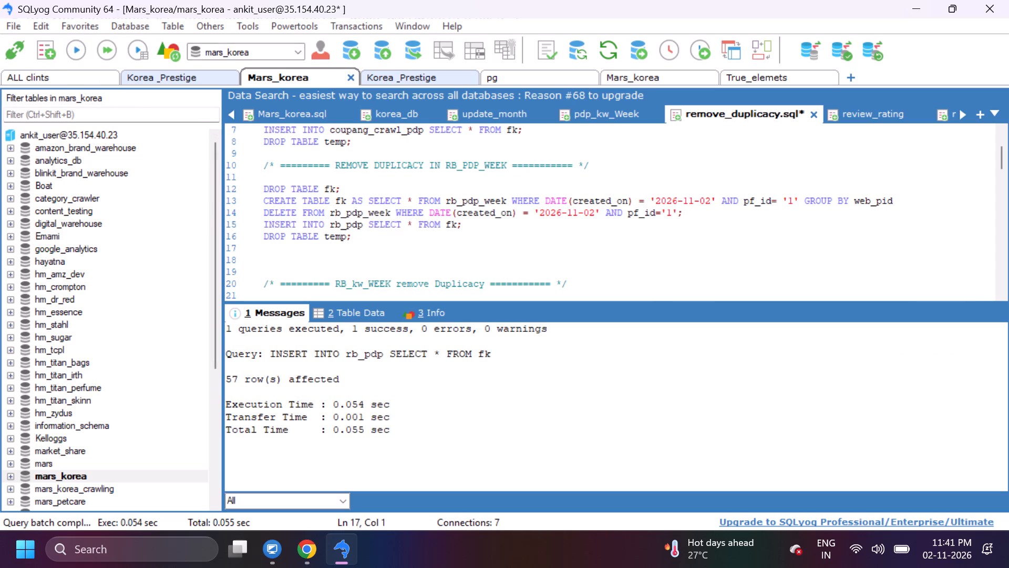
Set pf_id to 2 in both the CREATE TABLE fk and DELETE statements on rb_pdp_week.
left_click(790, 200)
key("BackSpace")
key("2")
key("Down")
key("Left")
key("Left")
key("BackSpace")
key("2")
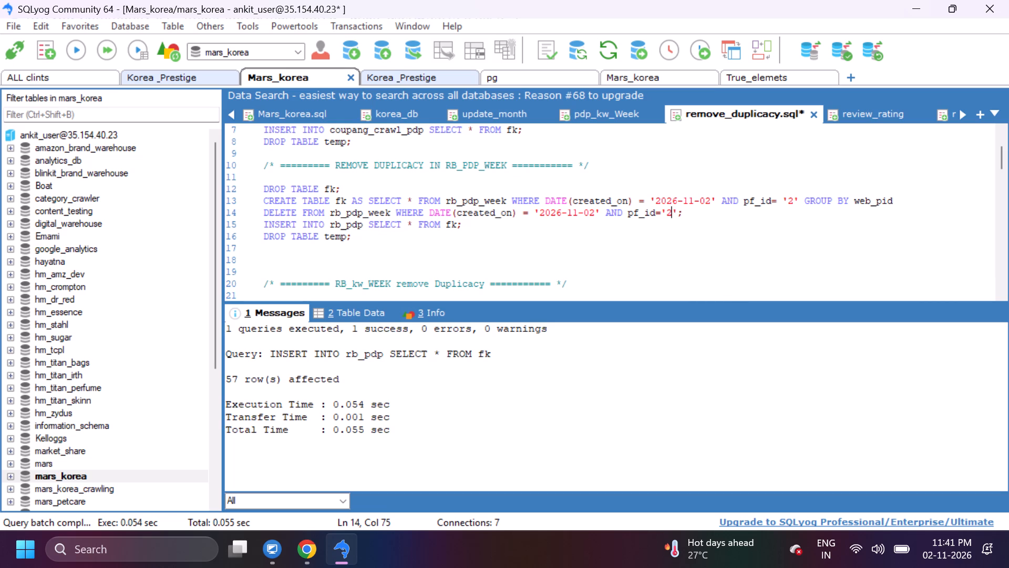
Run the section's DROP TABLE fk, CREATE TABLE fk, DELETE and INSERT INTO rb_pdp statements one by one for 2026-11-02 with pf_id 2.
left_click(244, 190)
left_click(69, 48)
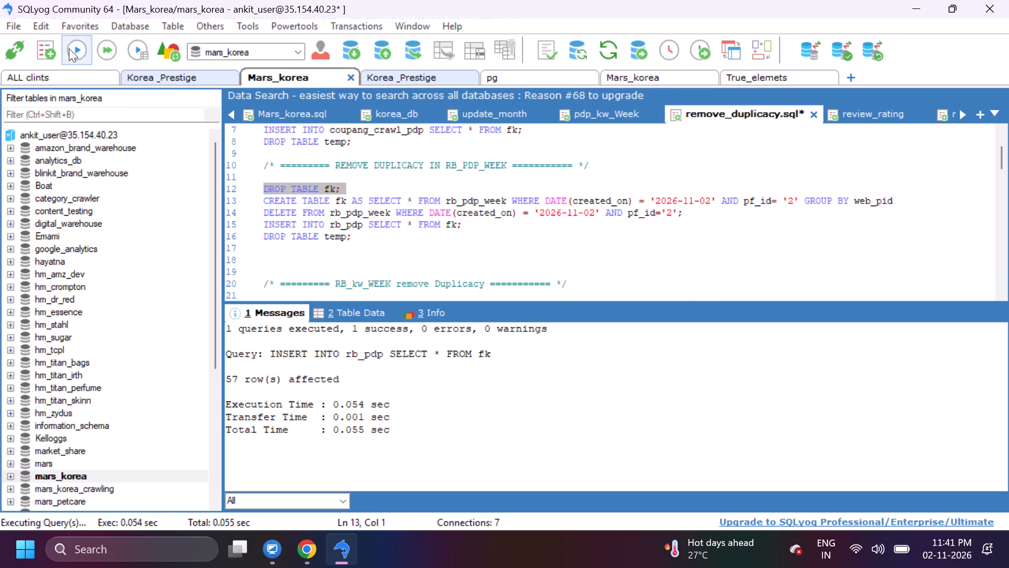
left_click(236, 197)
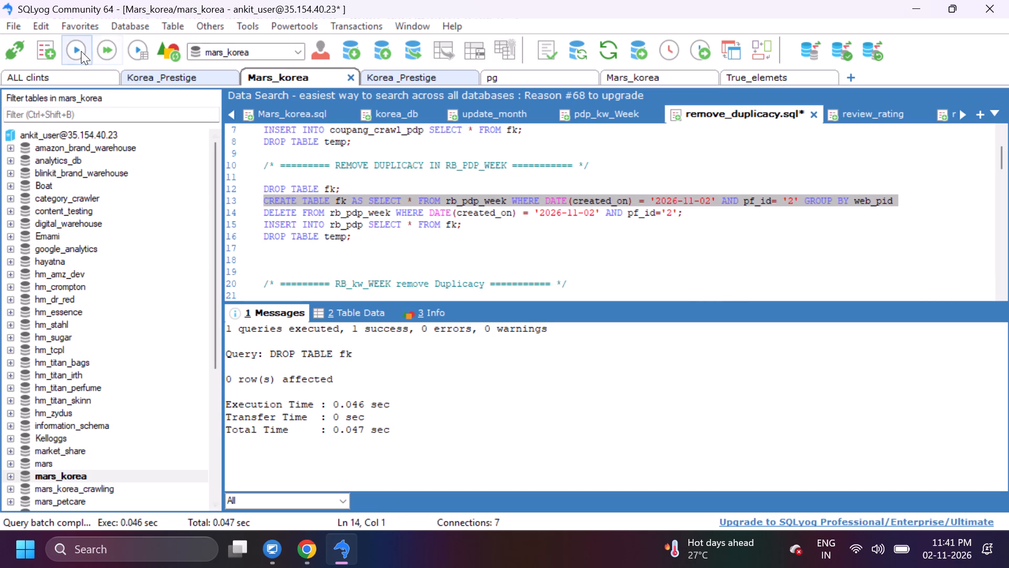
left_click(81, 51)
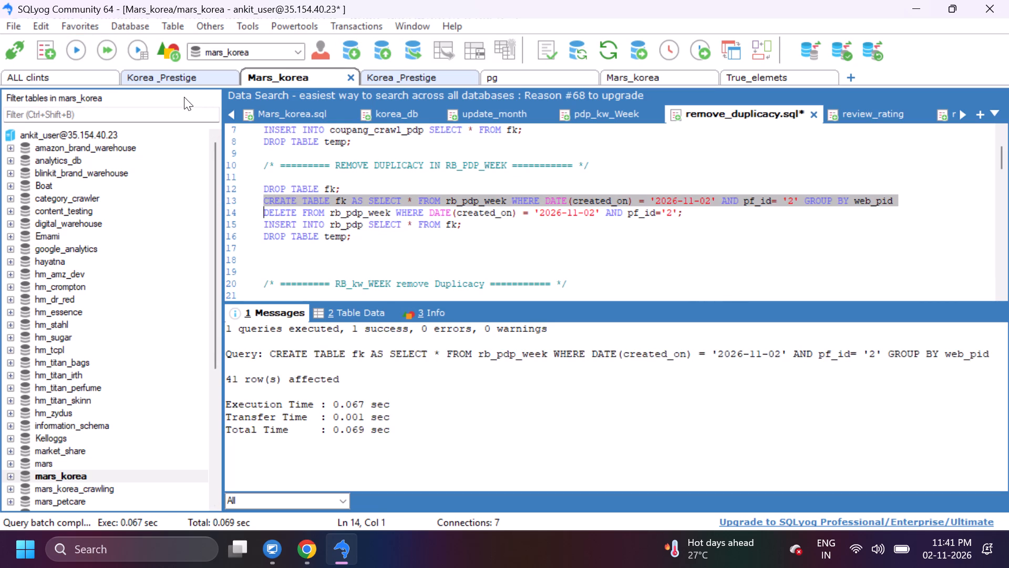
left_click(245, 212)
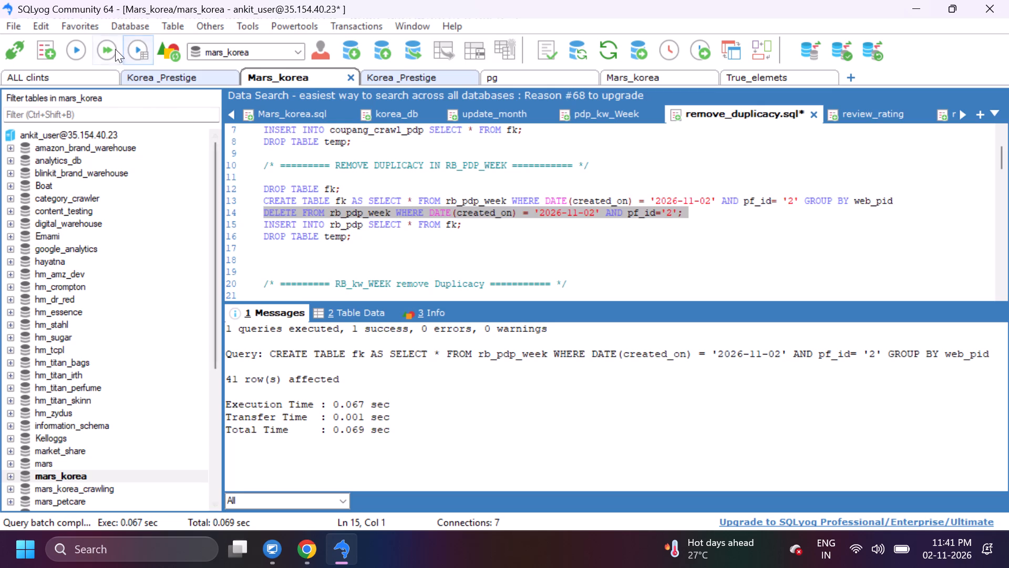
left_click(108, 48)
left_click(244, 225)
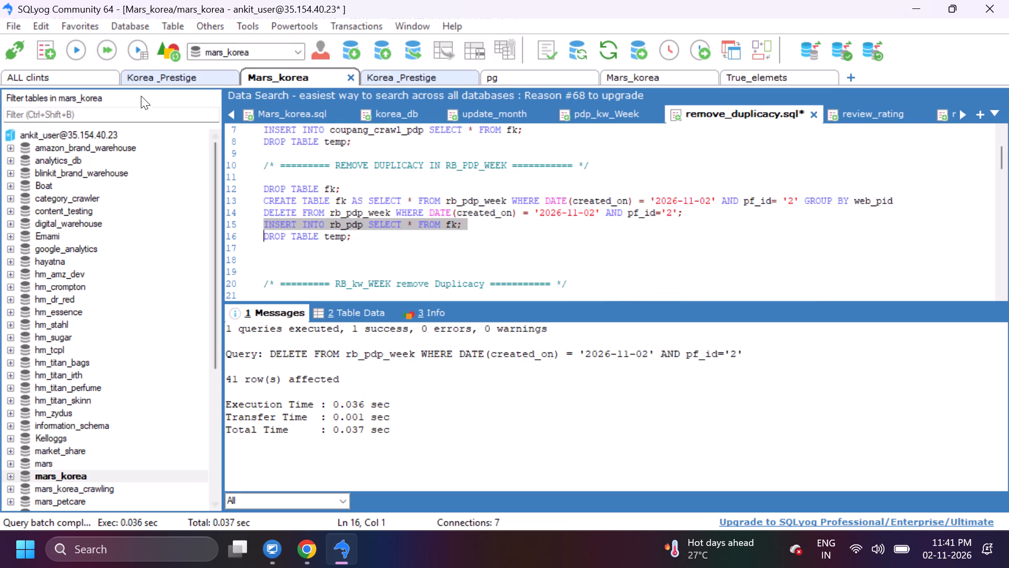
left_click(110, 49)
Save the edited remove_duplicacy.sql script.
scroll(385, 257, "down", 1)
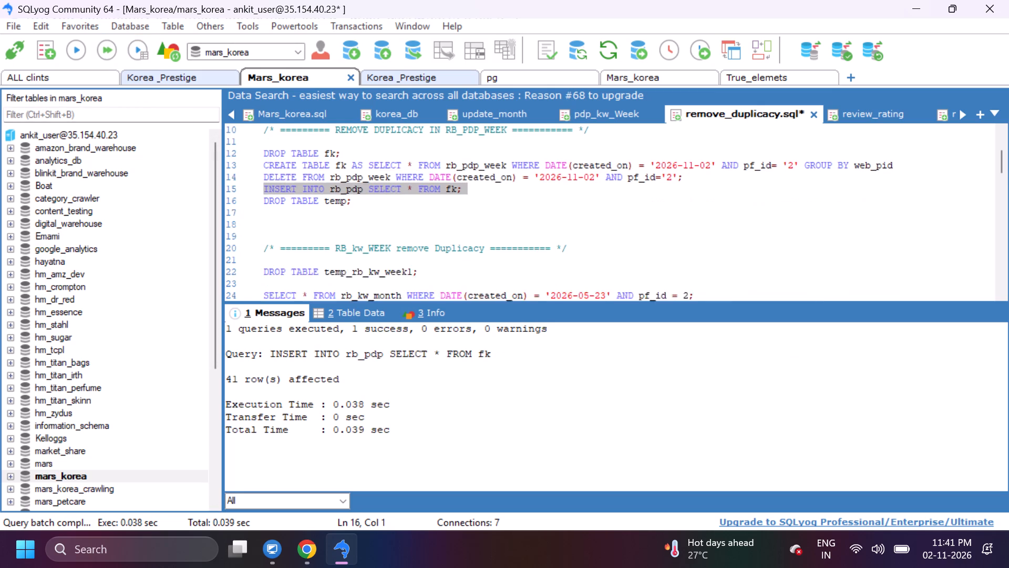
scroll(385, 256, "down", 3)
scroll(386, 248, "up", 8)
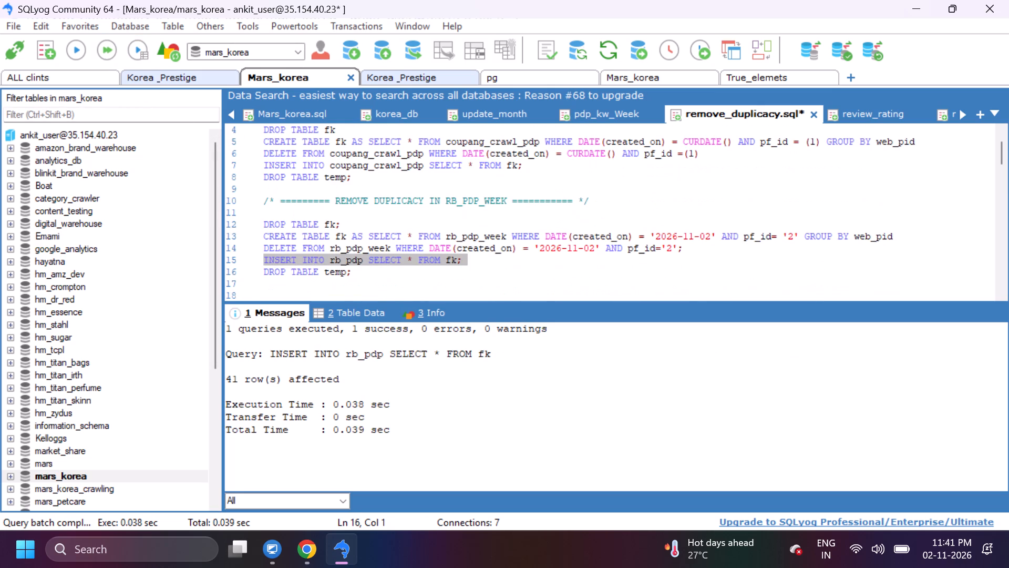
scroll(403, 242, "down", 13)
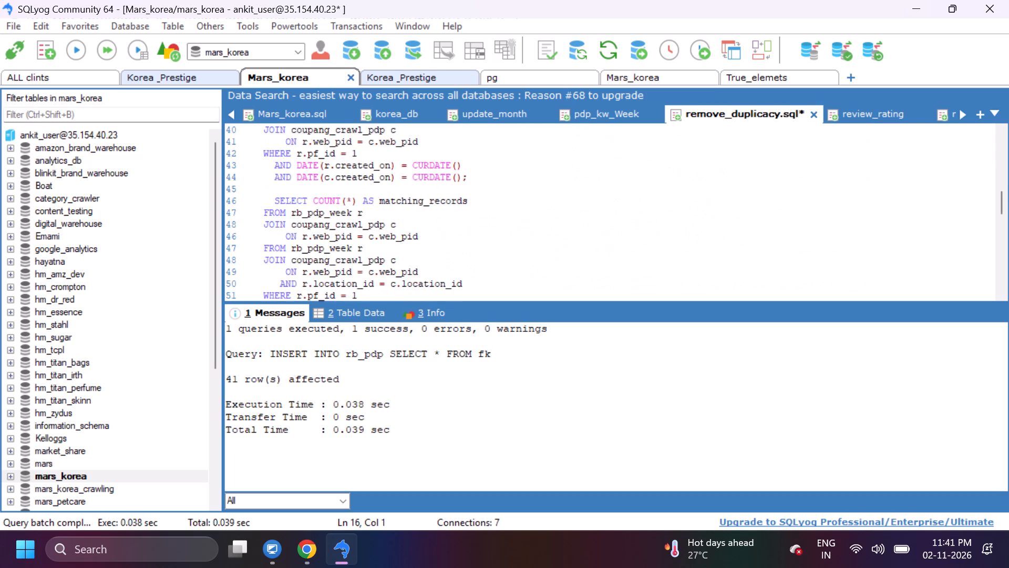
scroll(399, 232, "down", 3)
key("ctrl+s")
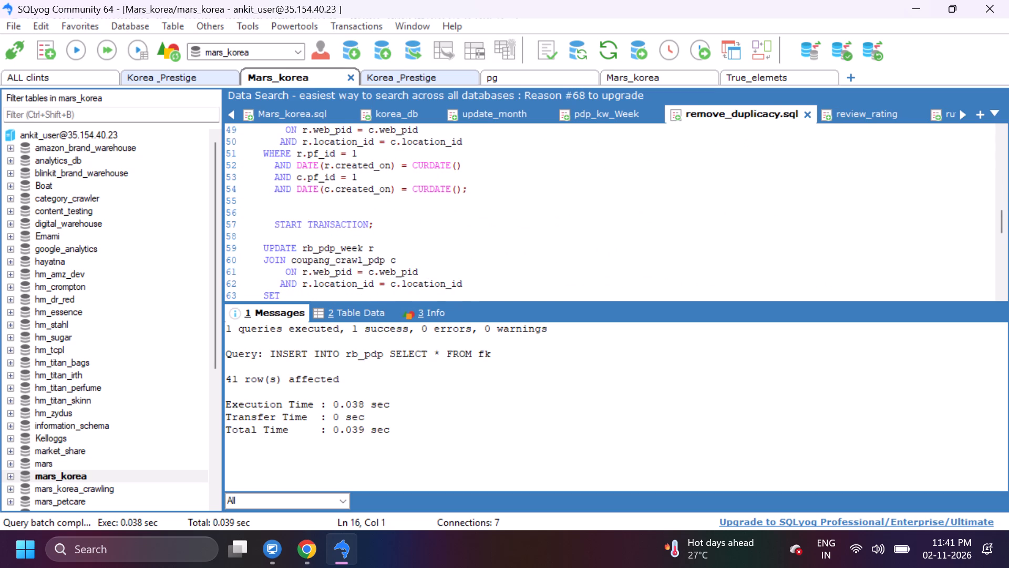
Look through the remove_duplicacy, pdp_kw_Week and Mars_korea scripts for the statements that remove duplicates from the keyword table.
scroll(506, 220, "down", 13)
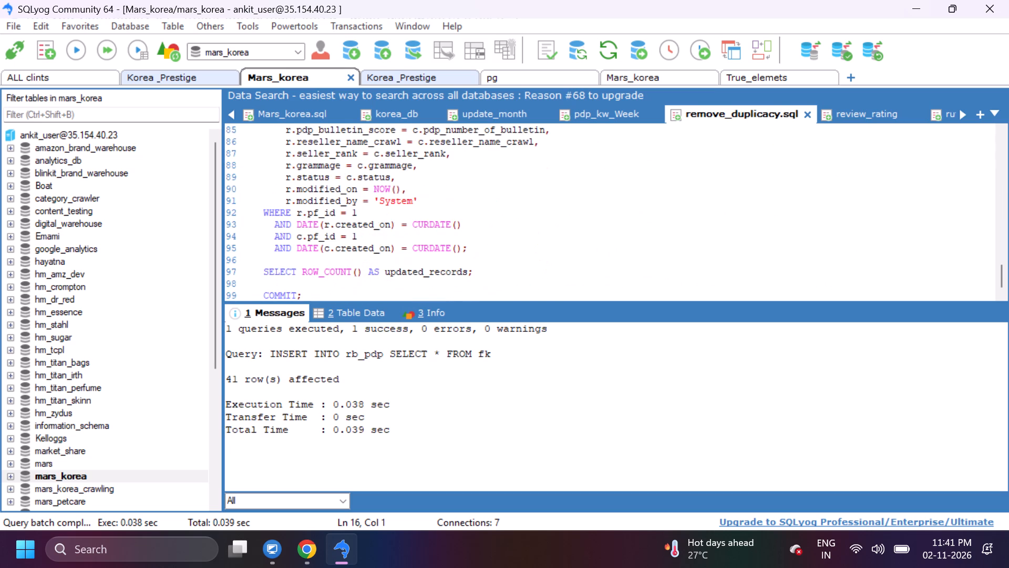
left_click(609, 114)
scroll(504, 178, "down", 4)
scroll(502, 177, "up", 4)
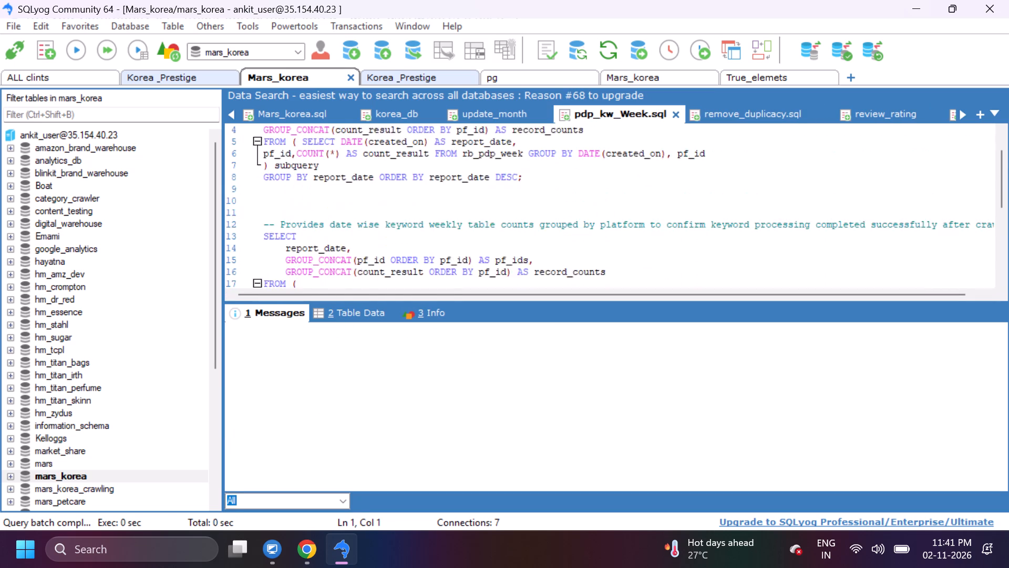
left_click(294, 113)
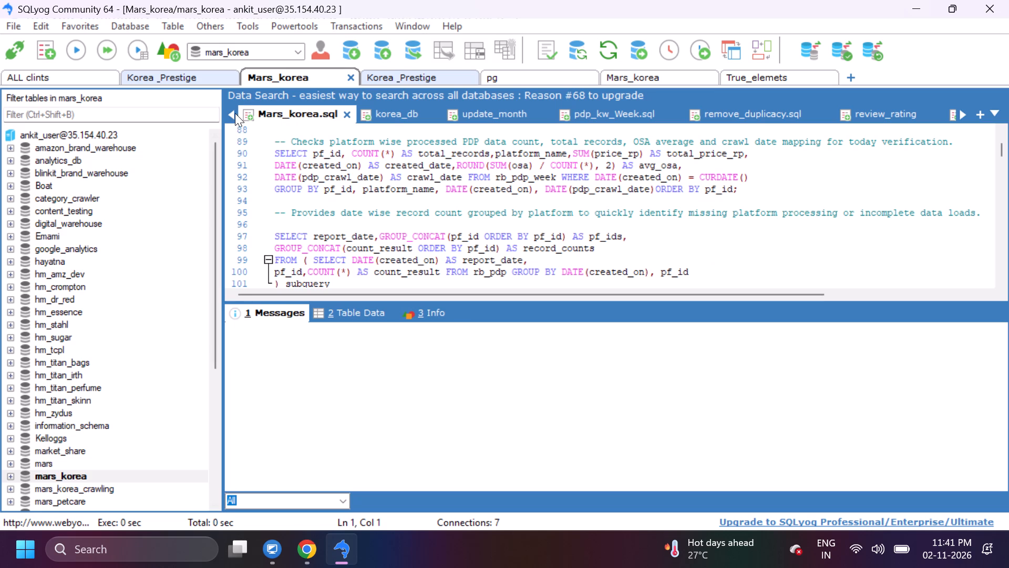
left_click(235, 113)
left_click(233, 114)
scroll(444, 263, "down", 19)
scroll(451, 237, "down", 3)
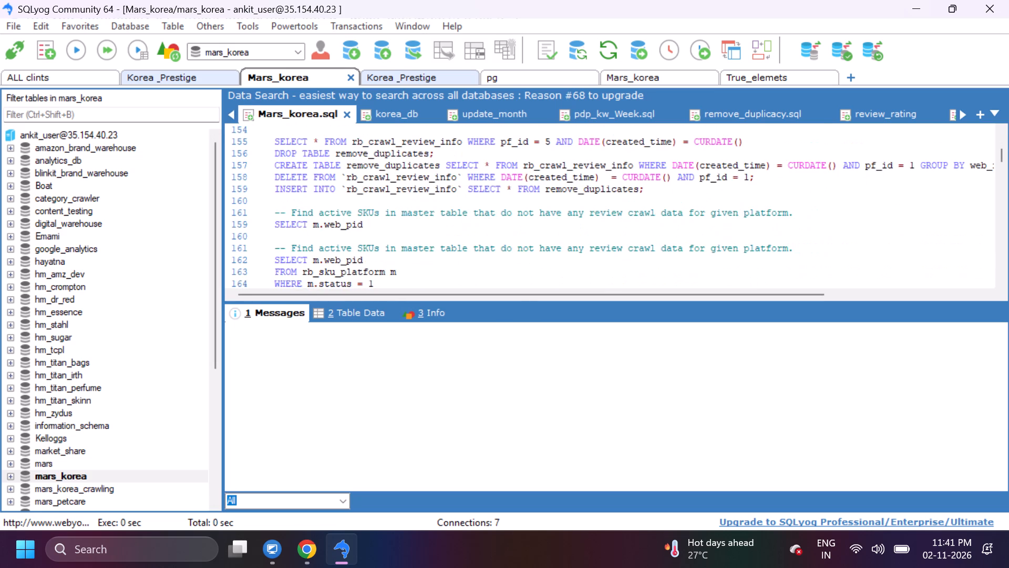
scroll(451, 237, "down", 5)
scroll(451, 237, "up", 17)
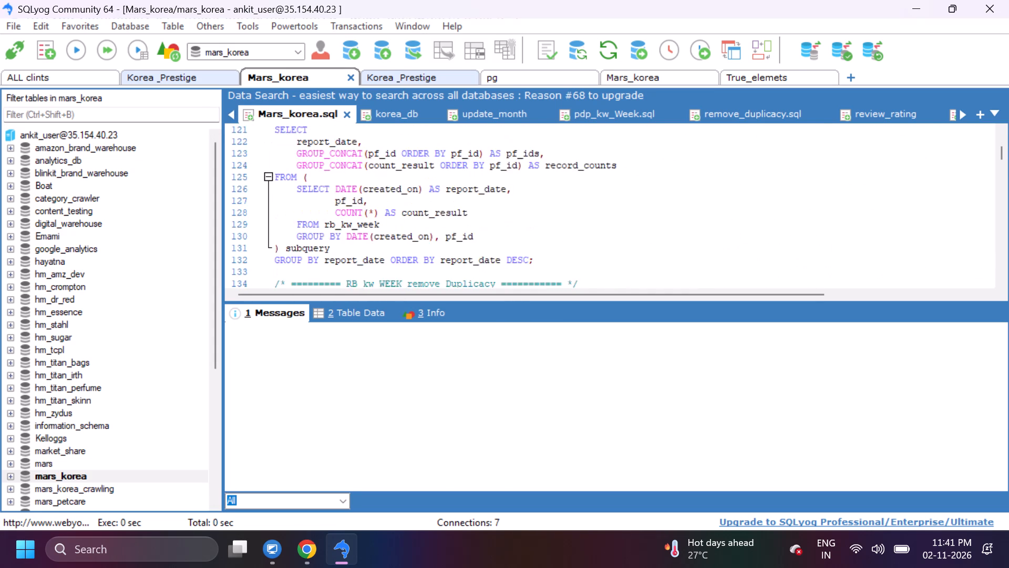
scroll(450, 234, "up", 19)
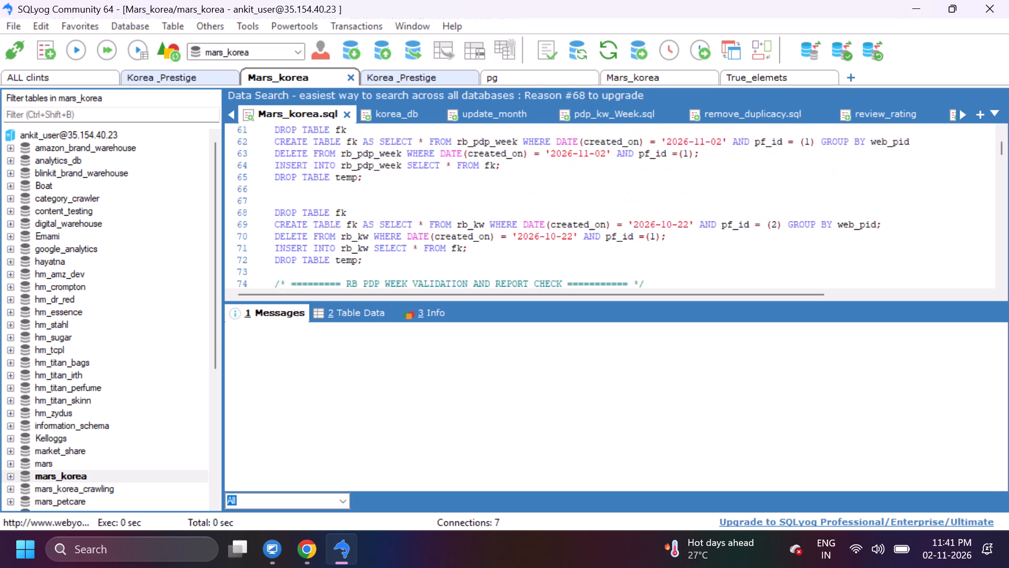
scroll(450, 234, "up", 3)
scroll(450, 234, "down", 4)
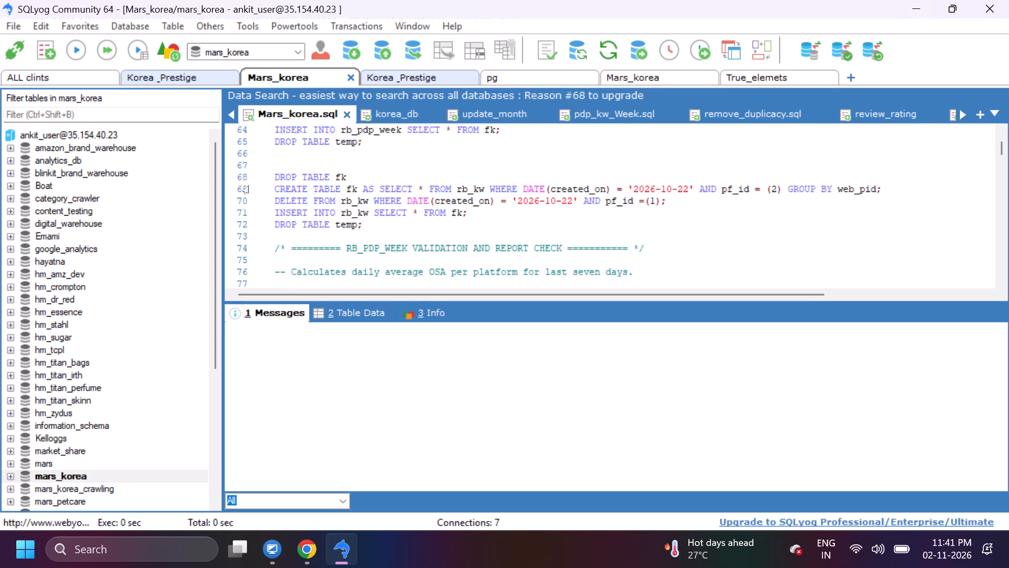
Run the DROP TABLE fk statement of the rb_kw section in Mars_korea.sql.
left_click(243, 177)
left_click(112, 51)
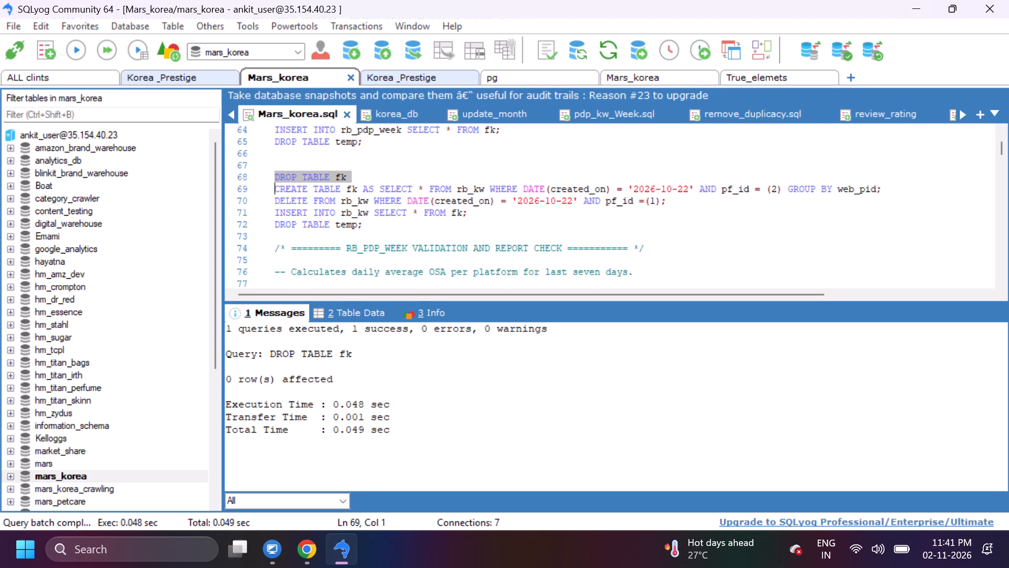
Set the created_on date to 2026-11-02 in both the CREATE TABLE fk and DELETE statements on rb_kw.
left_click(245, 186)
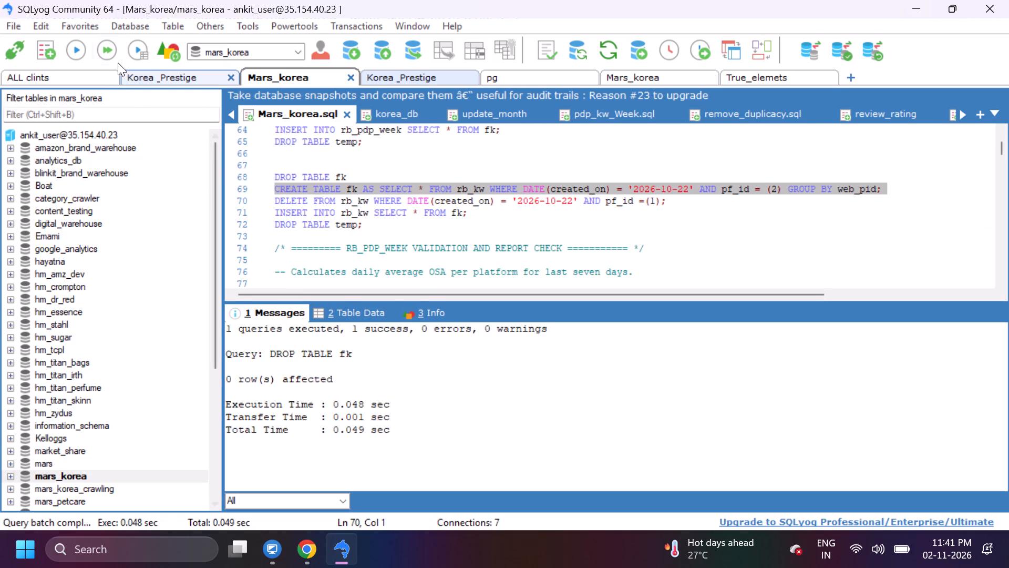
left_click(681, 187)
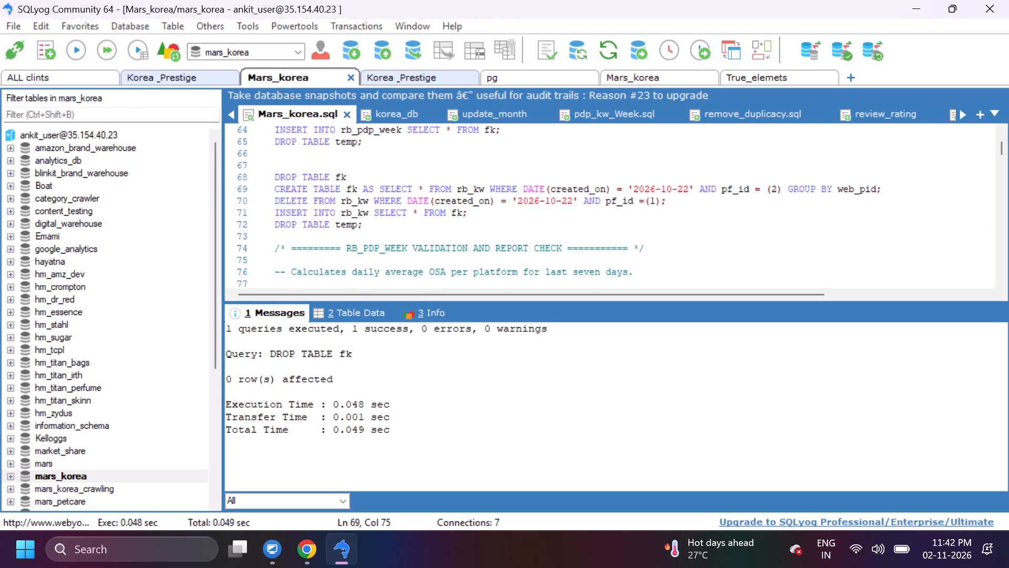
key("BackSpace")
key("0")
key("Left")
key("Left")
key("Left")
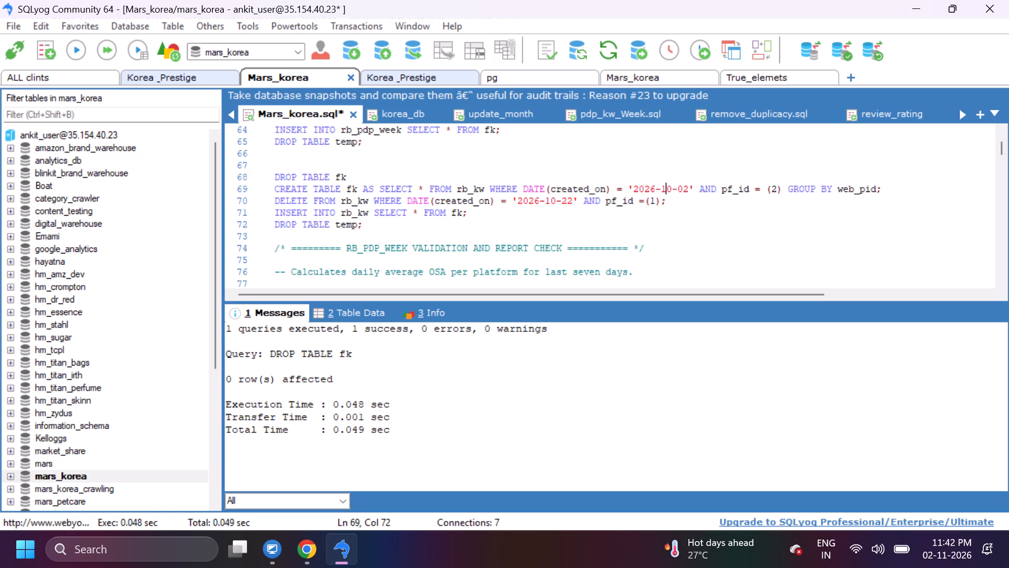
key("Right")
key("BackSpace")
key("1")
key("Down")
key("Left")
key("Left")
key("Left")
key("Left")
key("Left")
key("Left")
key("Left")
key("Left")
key("Left")
key("Left")
key("Left")
key("Left")
key("Left")
key("Left")
key("Left")
key("Left")
key("Left")
key("BackSpace")
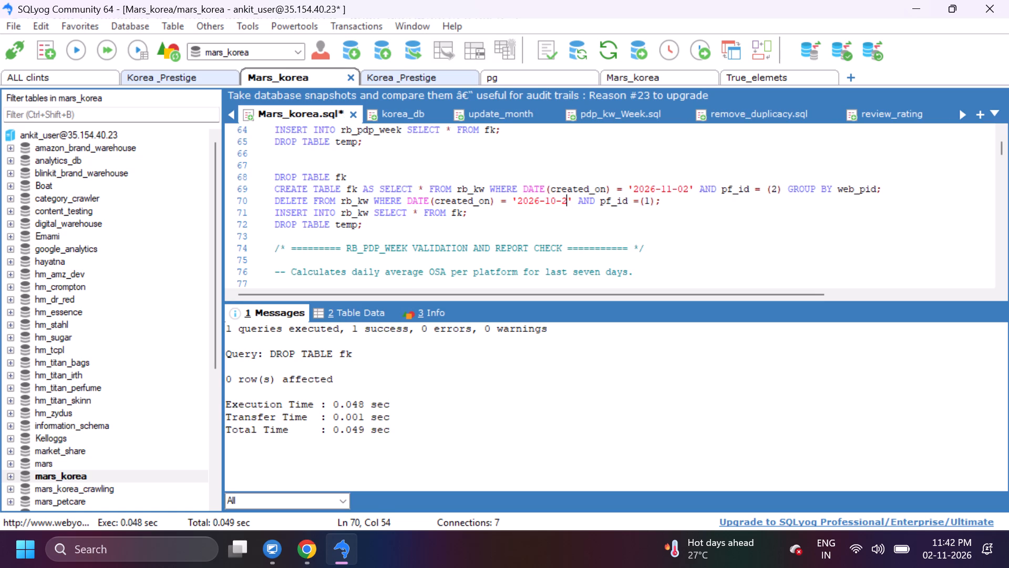
key("Left")
key("0")
key("Left")
key("Left")
key("Left")
key("Right")
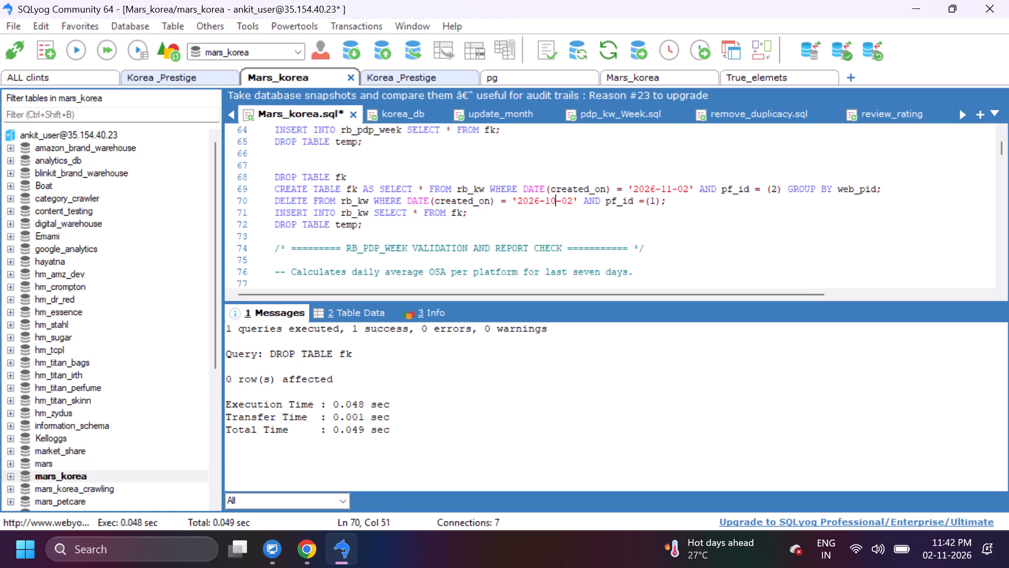
key("BackSpace")
key("1")
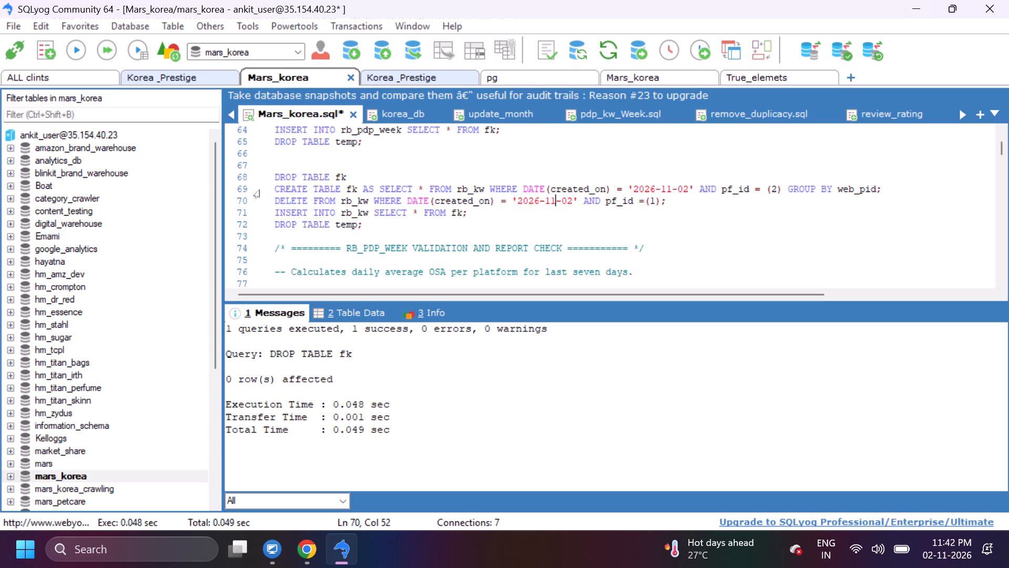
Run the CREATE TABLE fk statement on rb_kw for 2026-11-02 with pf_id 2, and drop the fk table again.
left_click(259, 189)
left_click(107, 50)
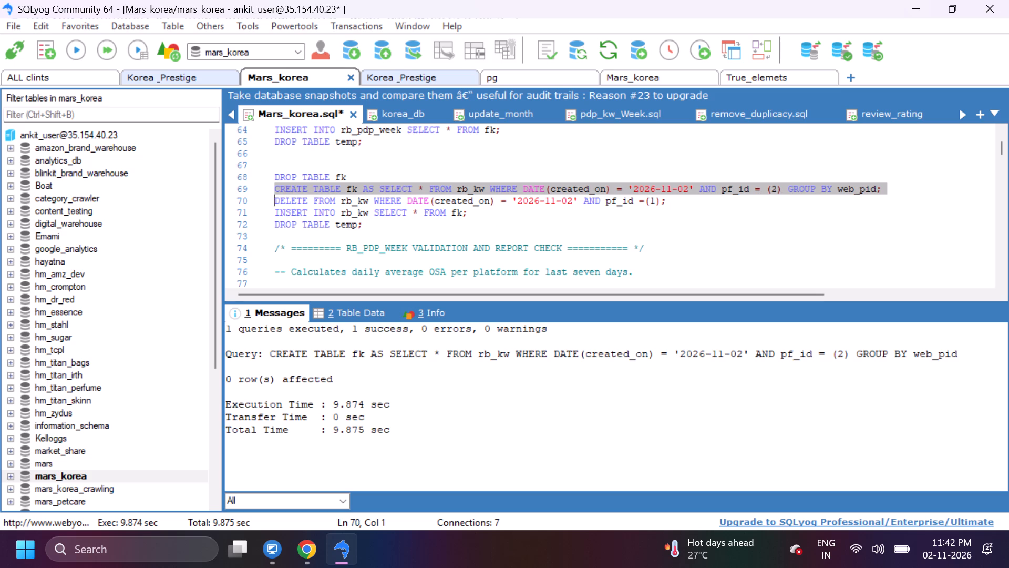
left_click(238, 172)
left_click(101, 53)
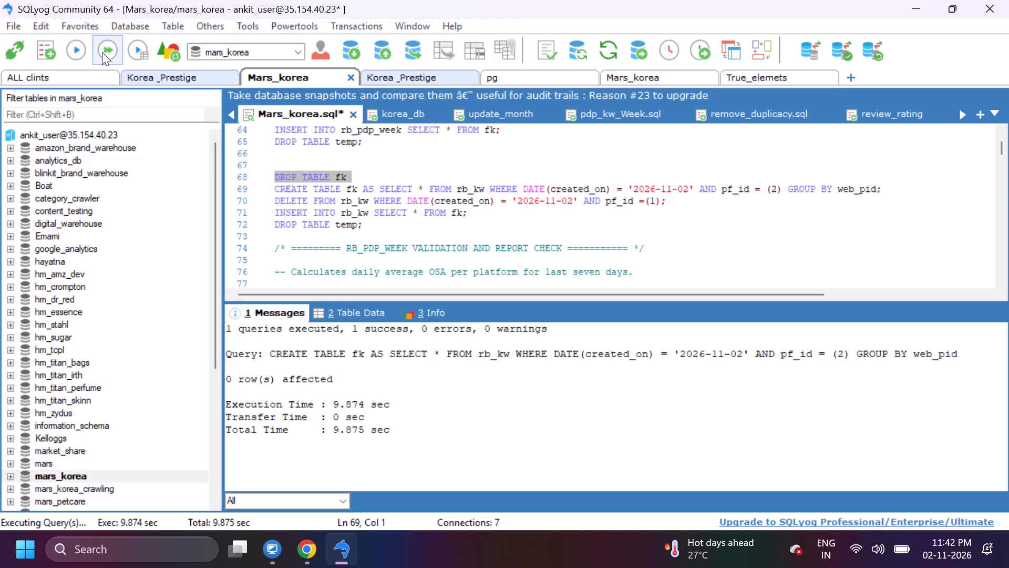
Change the table from rb_kw to rb_kw_week in the section's CREATE TABLE fk and DELETE statements.
left_click(483, 188)
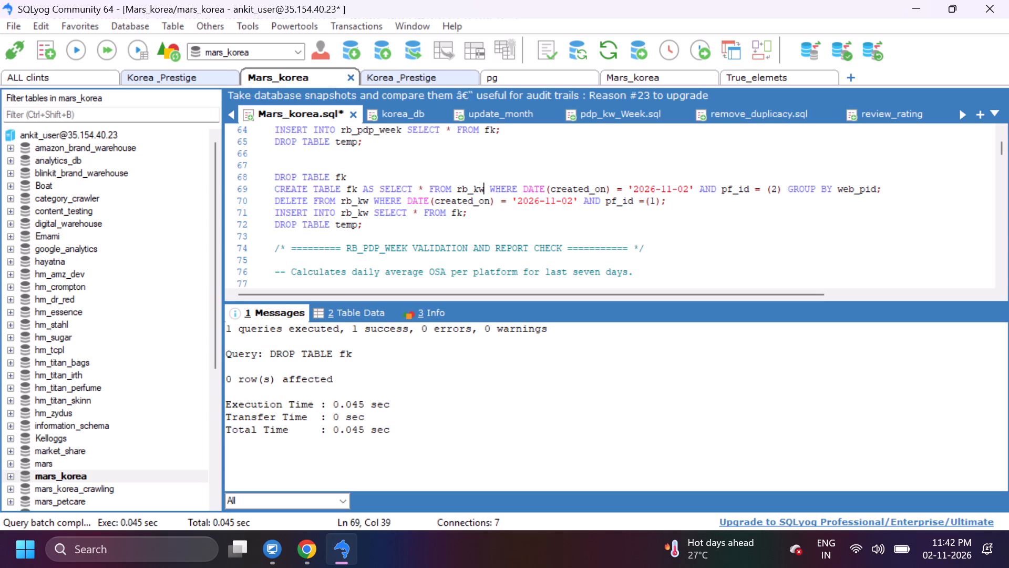
type("_week")
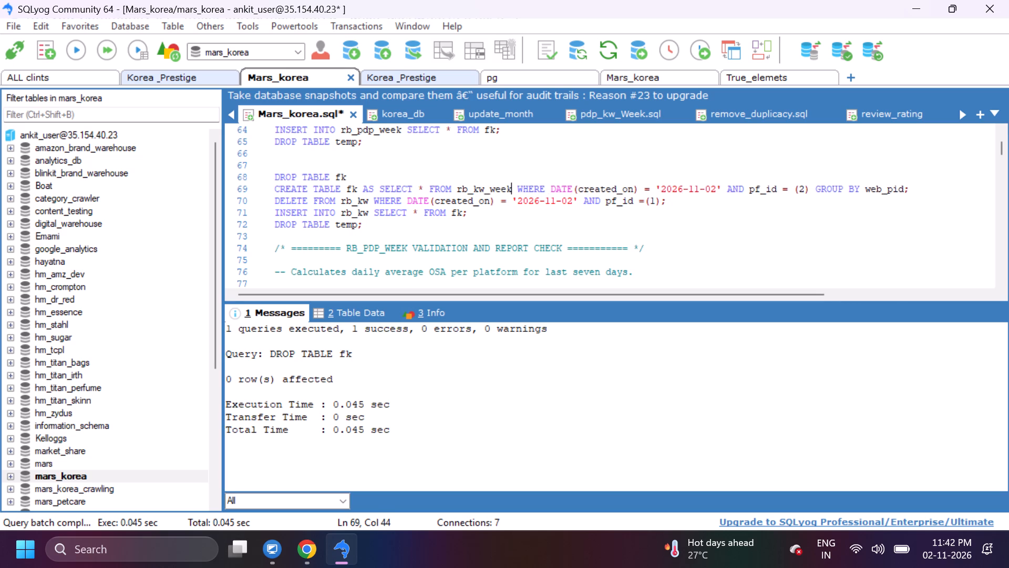
left_click(366, 199)
type("_week")
key("Down")
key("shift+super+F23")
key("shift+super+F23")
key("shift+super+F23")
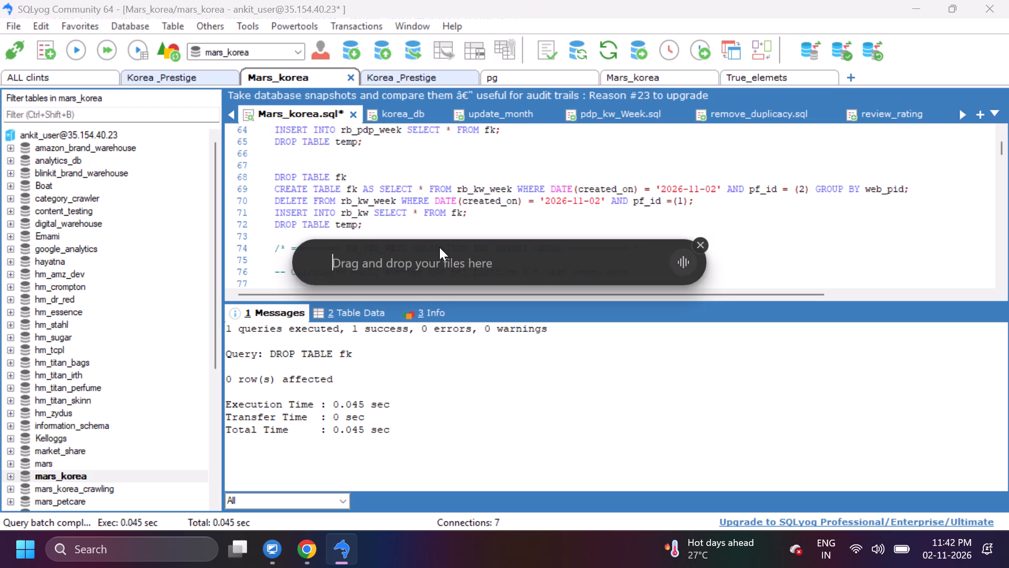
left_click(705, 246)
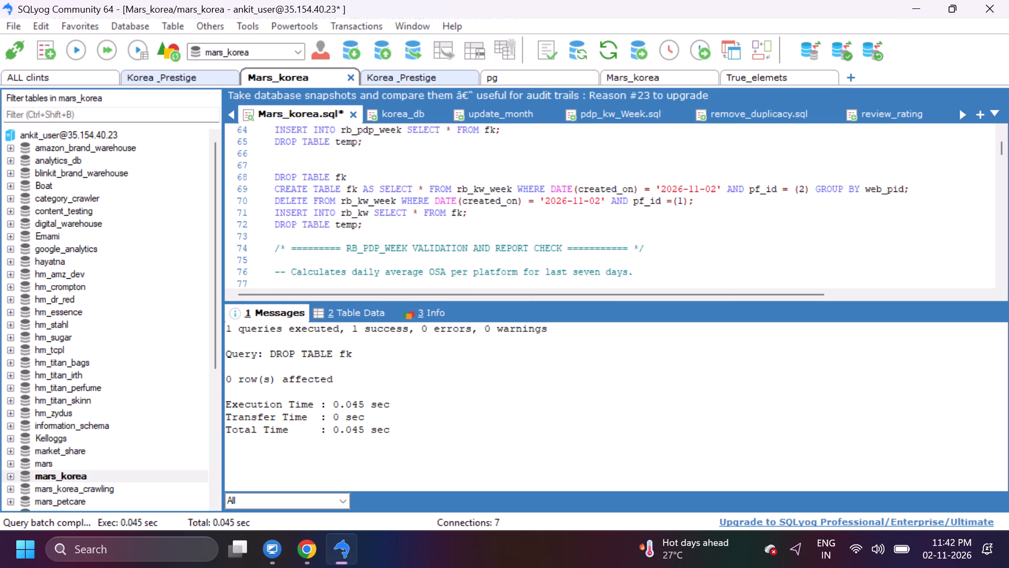
Change the target table of the section's INSERT INTO rb_kw statement to rb_kw_week.
left_click(368, 209)
type("_week")
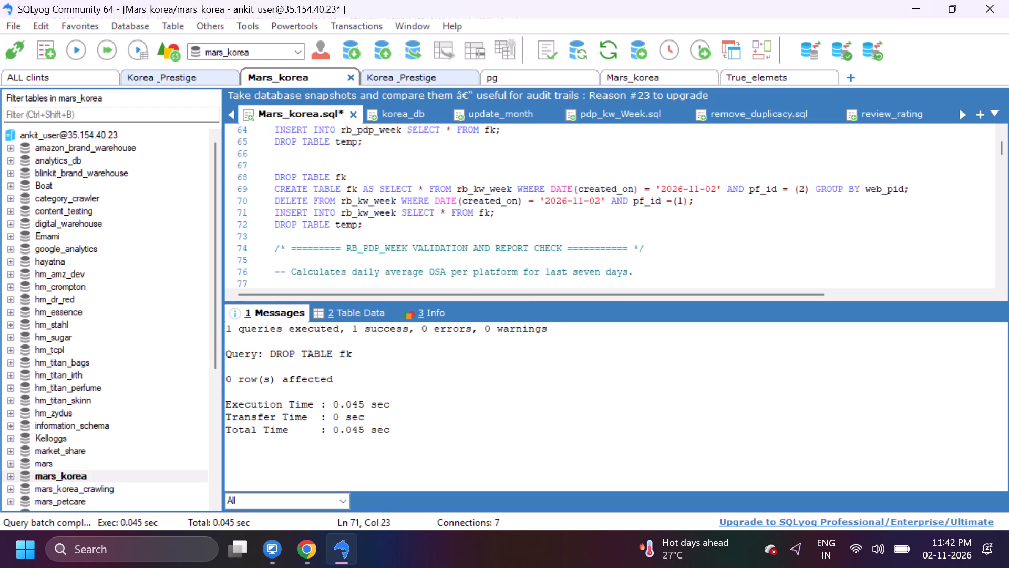
Run the CREATE TABLE fk statement on rb_kw_week for 2026-11-02 with pf_id 2.
left_click(241, 186)
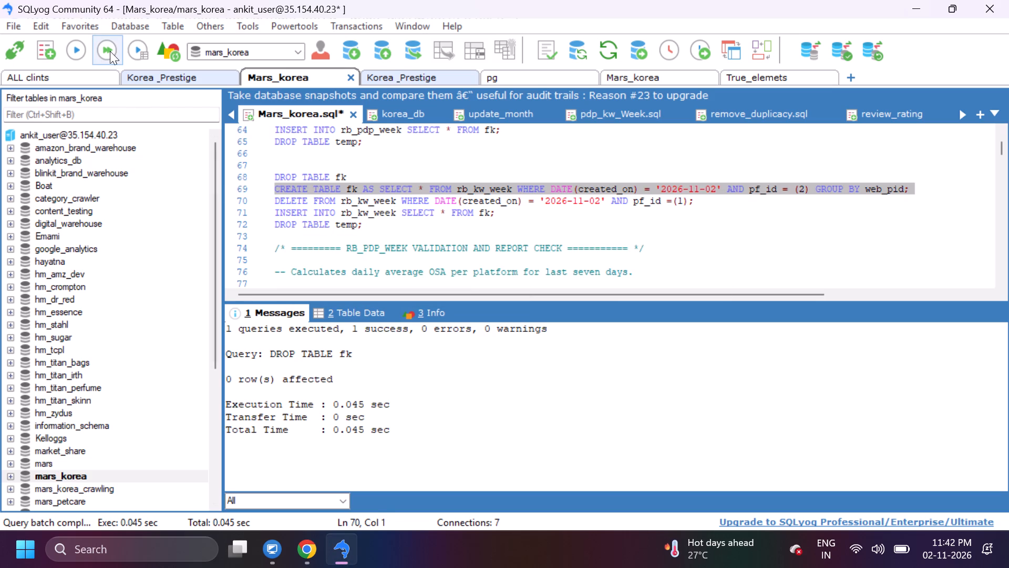
left_click(110, 50)
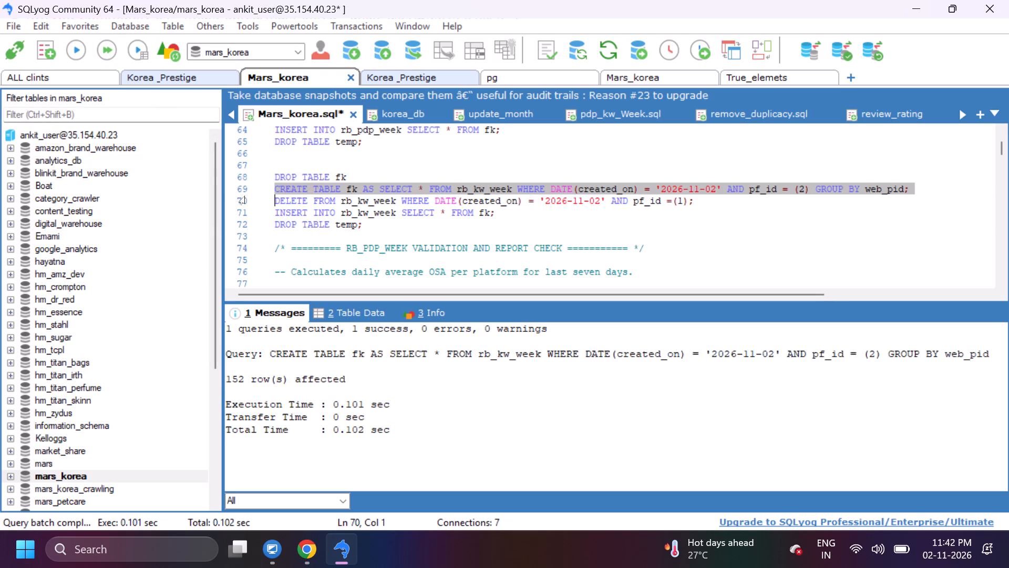
Set pf_id to 2 in the DELETE statement on rb_kw_week.
left_click(244, 196)
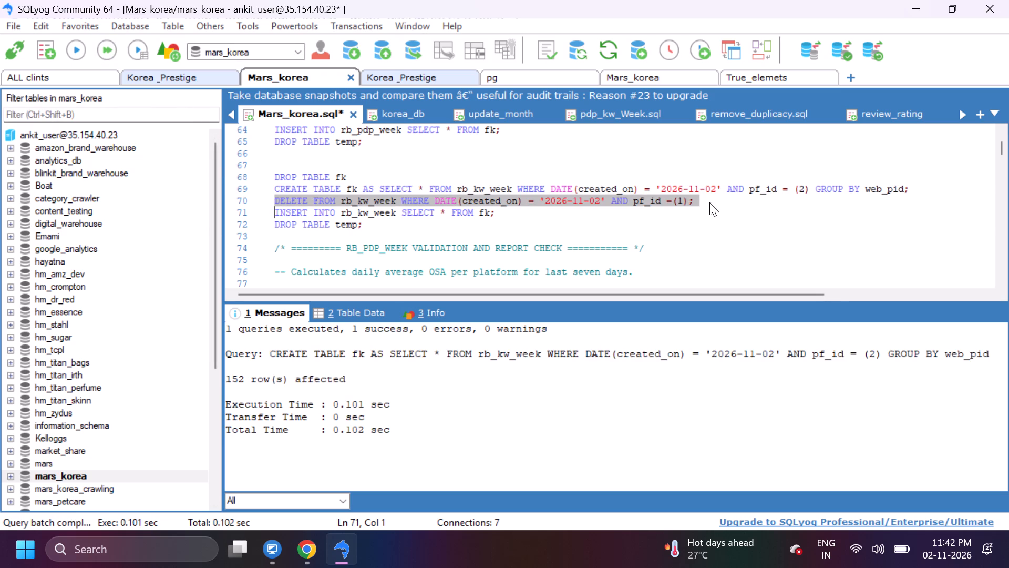
left_click(684, 199)
key("Left")
key("BackSpace")
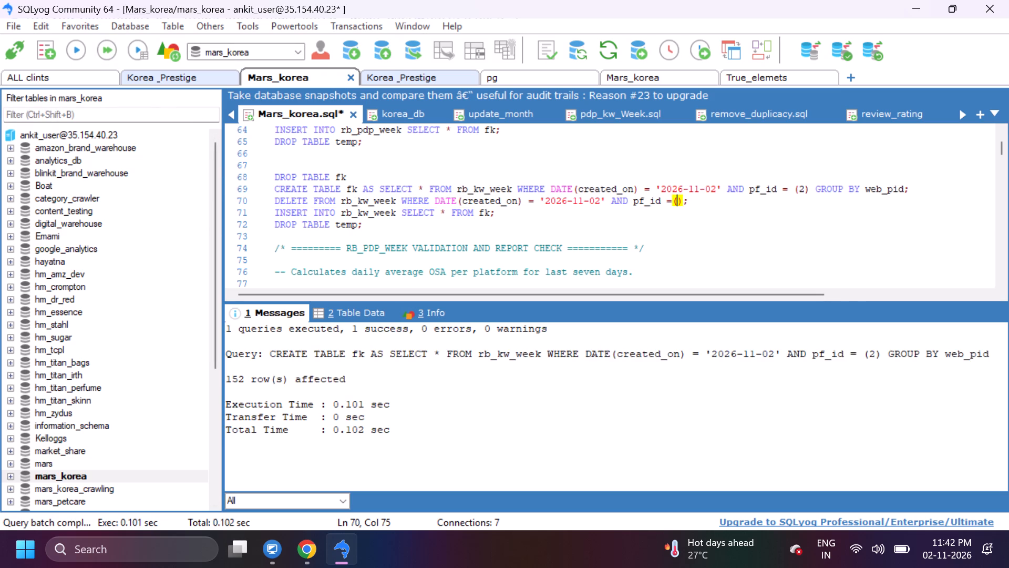
key("2")
Run the DELETE for pf_id 2, INSERT INTO rb_kw_week and DROP TABLE fk statements one by one for 2026-11-02.
left_click(256, 200)
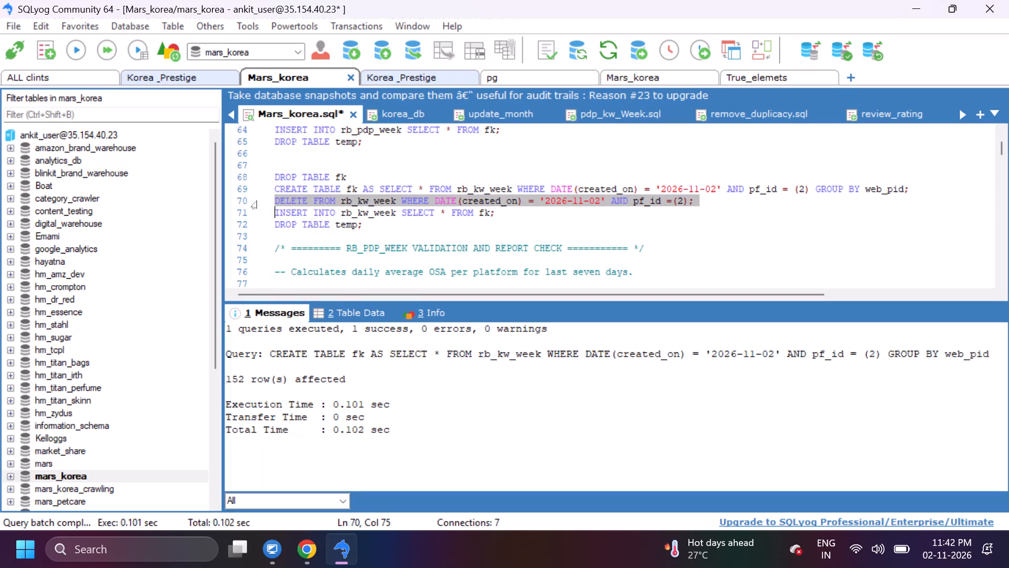
left_click_drag(110, 52, 110, 57)
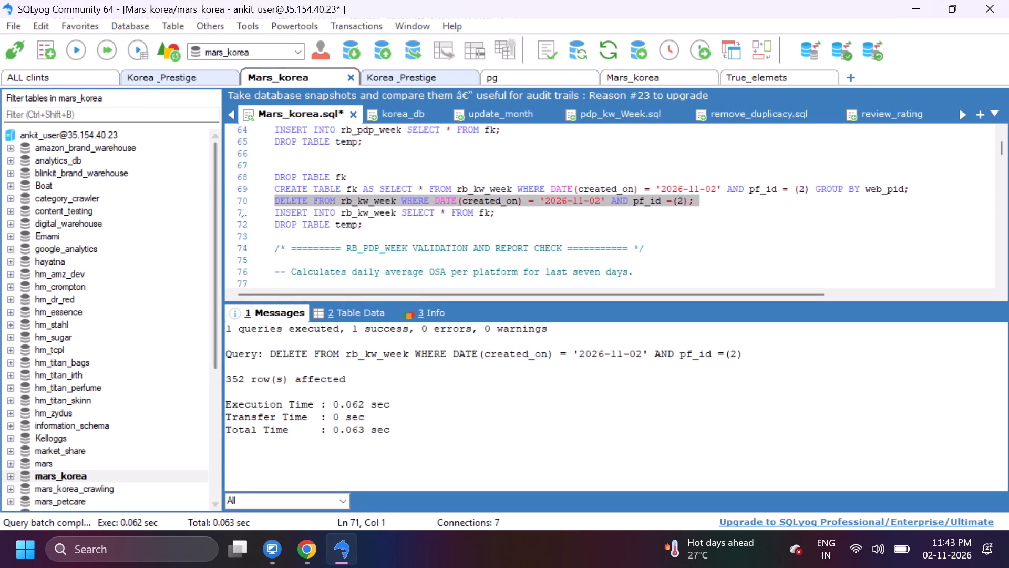
left_click(245, 211)
left_click(97, 50)
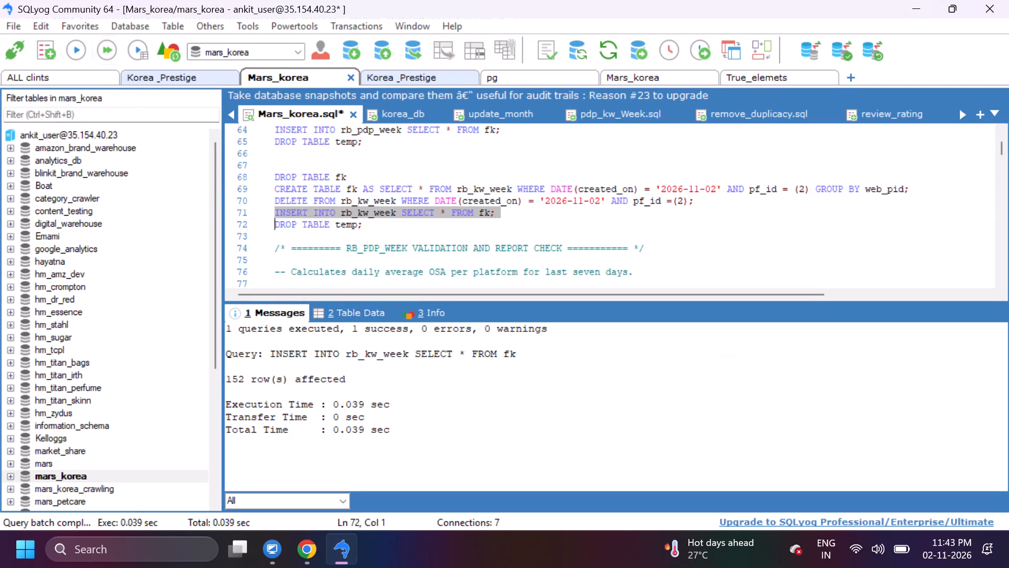
left_click(261, 177)
left_click(110, 47)
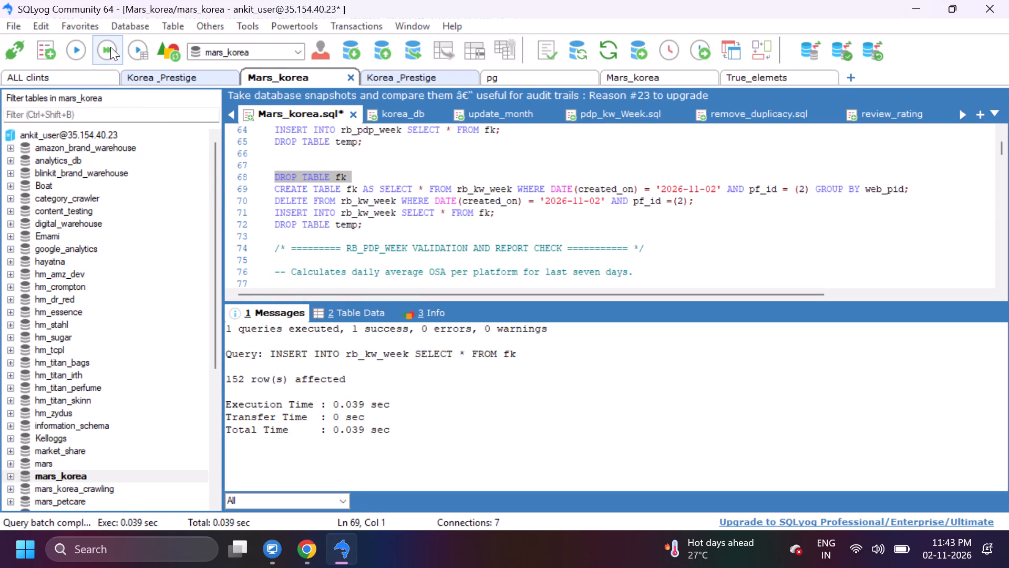
Set pf_id to 1 in both the CREATE TABLE fk and DELETE statements on rb_kw_week.
left_click(803, 188)
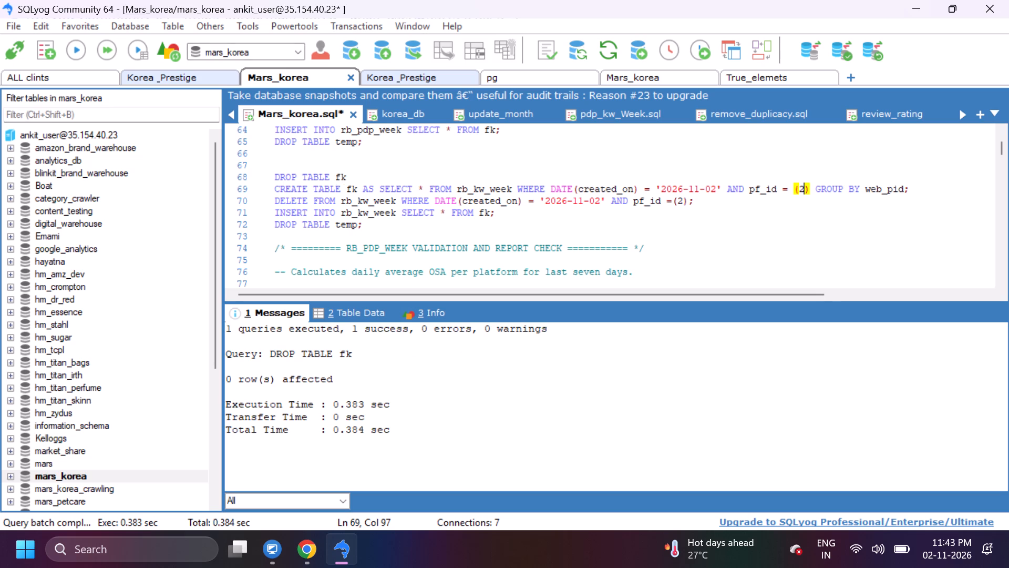
key("BackSpace")
key("1")
key("Down")
key("Left")
key("Left")
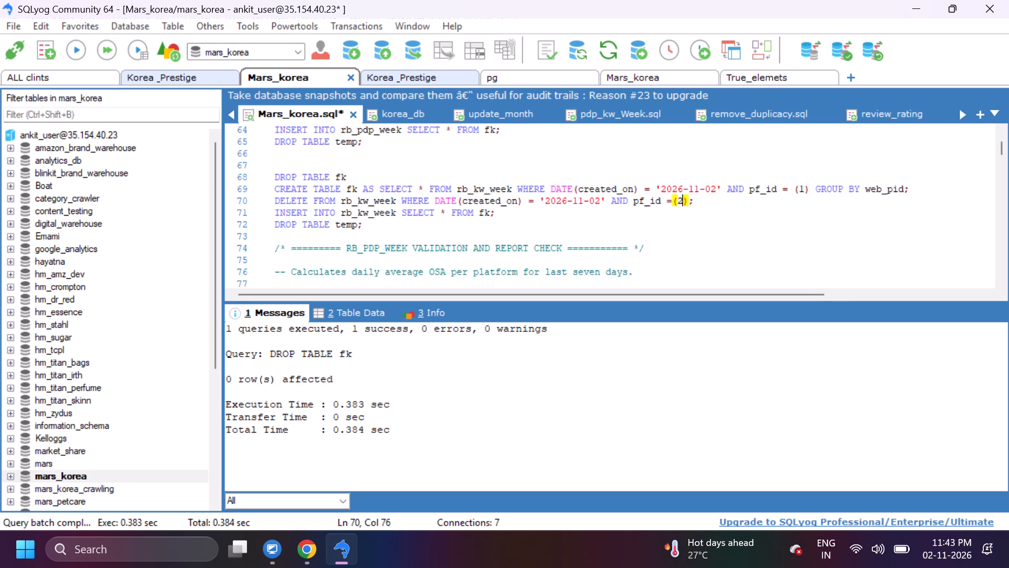
key("BackSpace")
key("1")
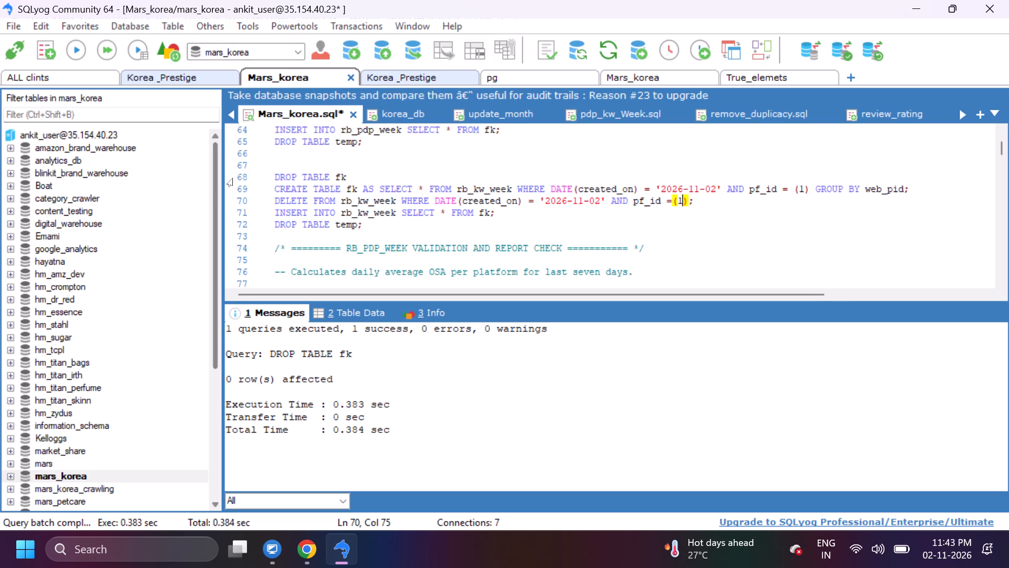
Run the DROP TABLE fk, CREATE TABLE fk, DELETE and INSERT INTO rb_kw_week statements one by one for 2026-11-02 with pf_id 1.
left_click(250, 178)
left_click(108, 51)
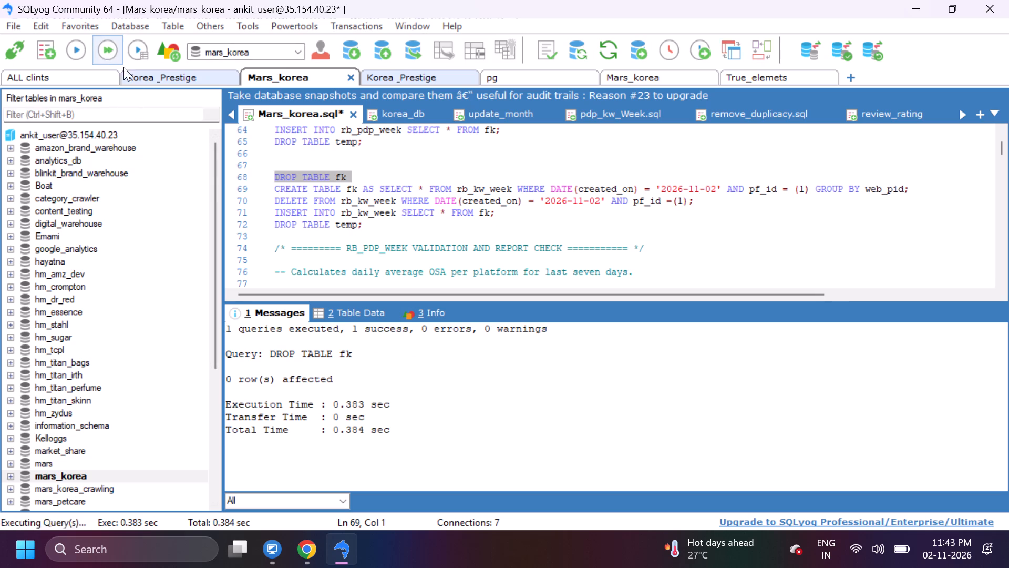
left_click(241, 191)
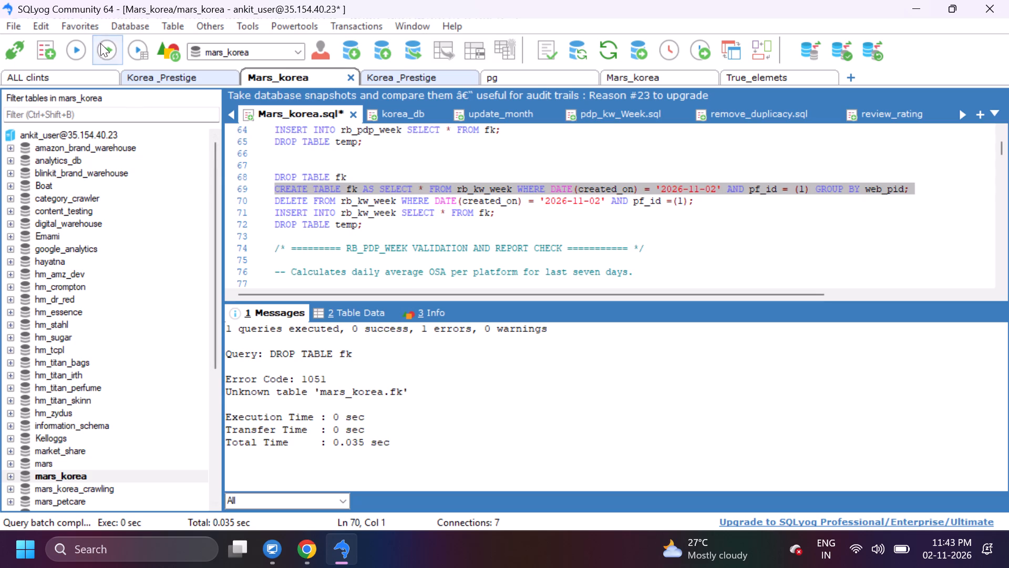
left_click(100, 43)
left_click(243, 200)
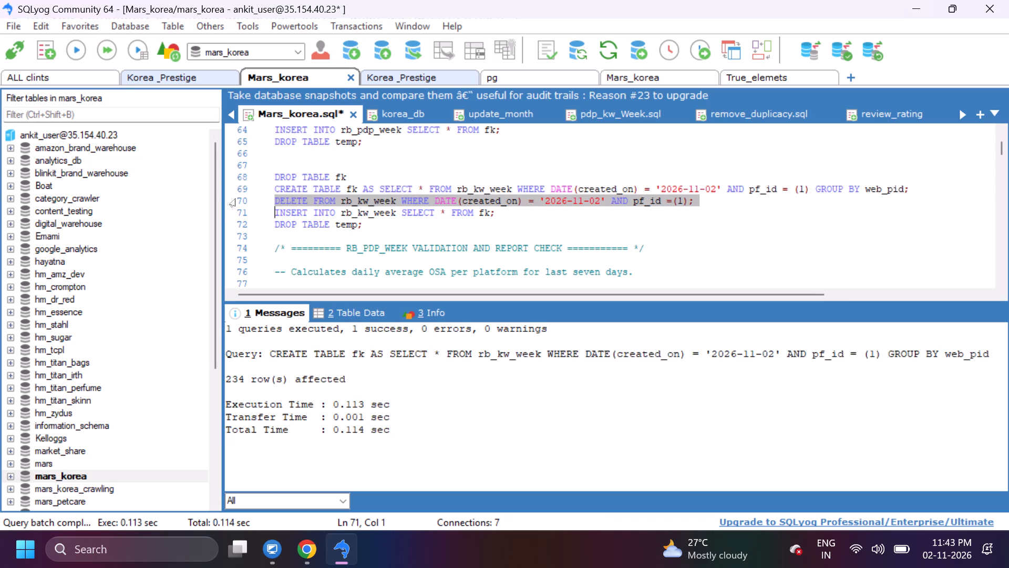
left_click(110, 50)
left_click(243, 212)
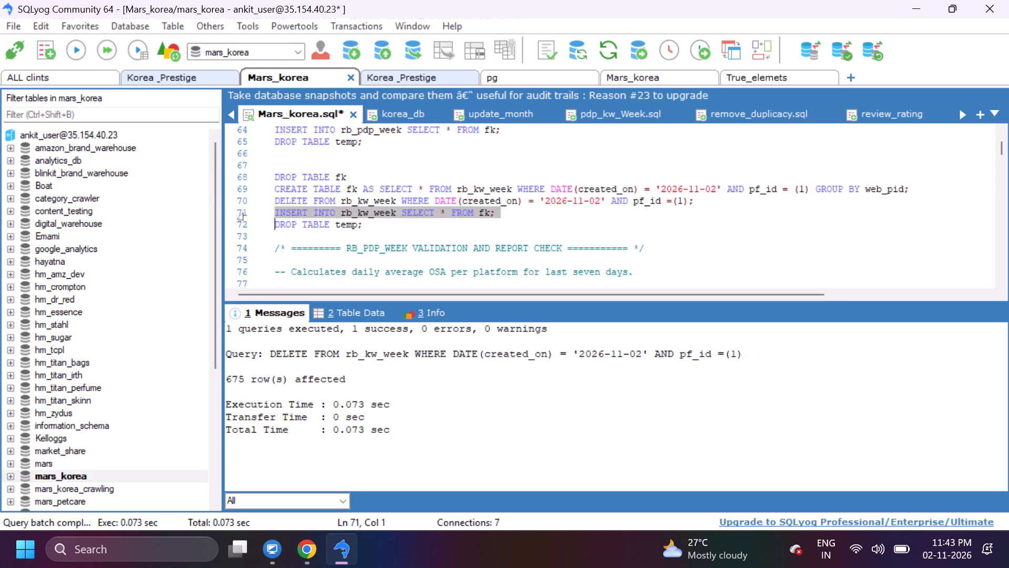
left_click(103, 49)
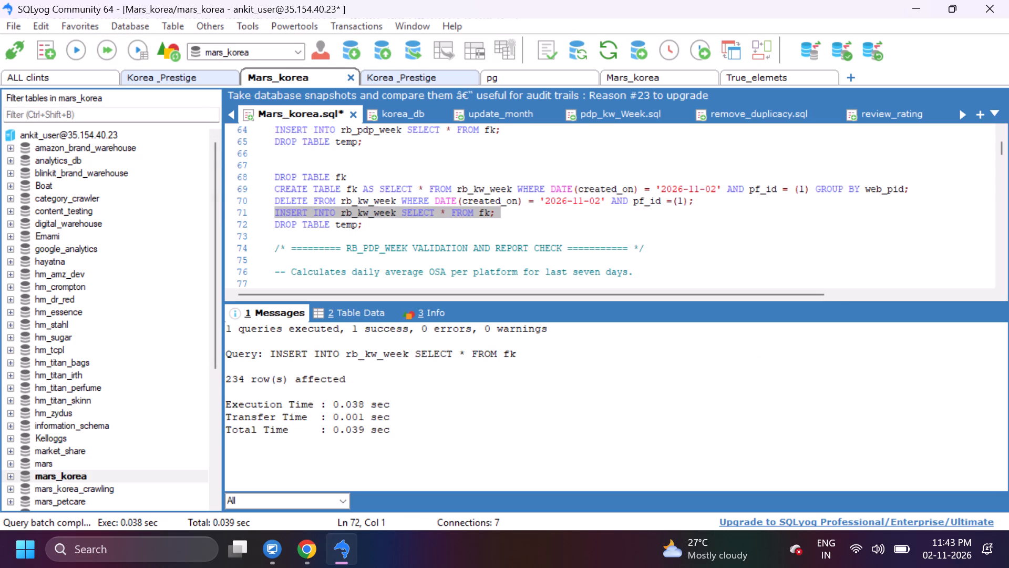
Save the Mars_korea.sql script.
left_click(354, 240)
scroll(366, 217, "up", 2)
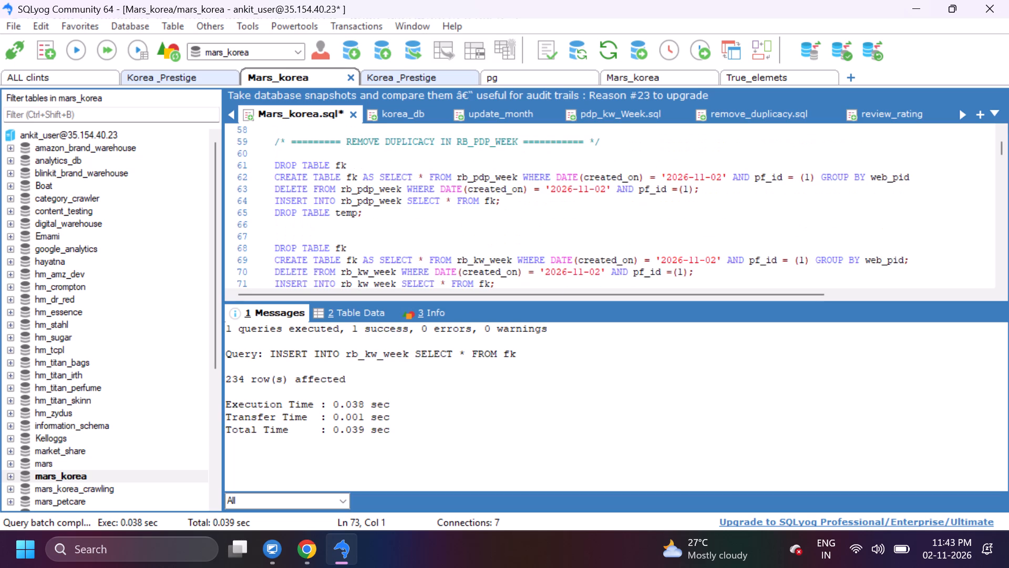
key("ctrl+s")
Run the rb_pdp_week query that calculates daily average OSA per platform over the 30-day interval.
scroll(448, 238, "up", 8)
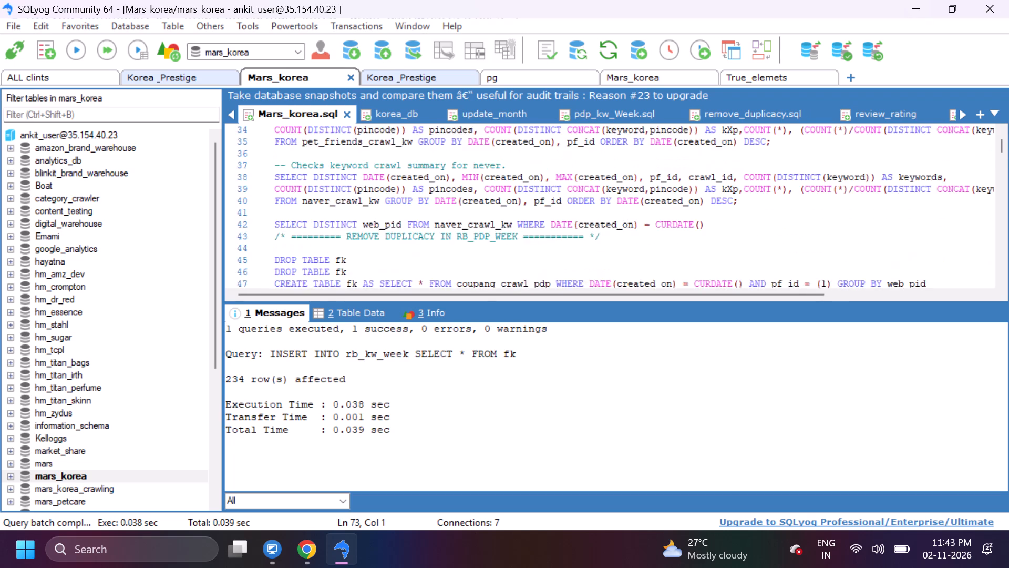
scroll(448, 237, "up", 14)
scroll(448, 237, "down", 9)
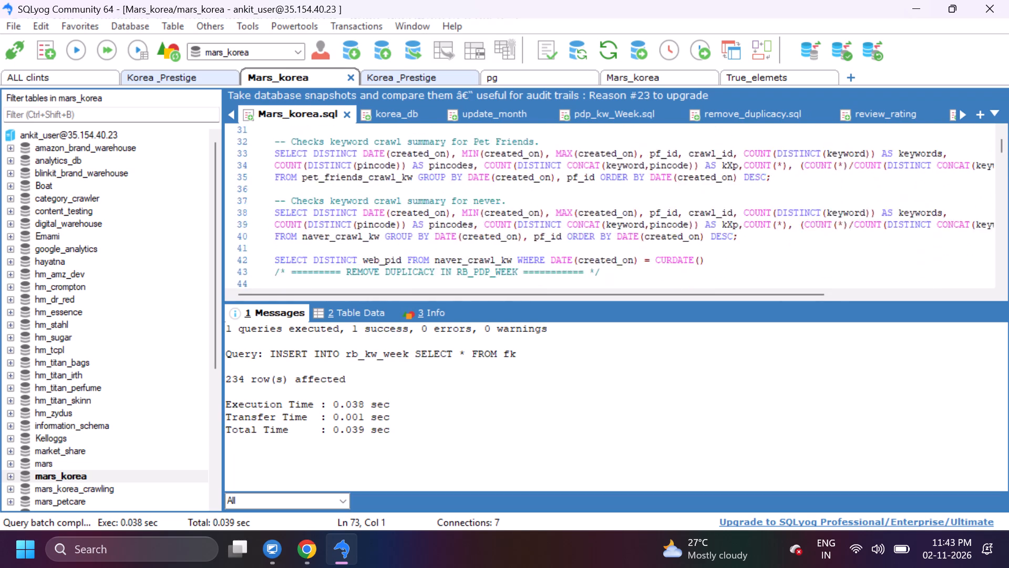
scroll(446, 230, "down", 17)
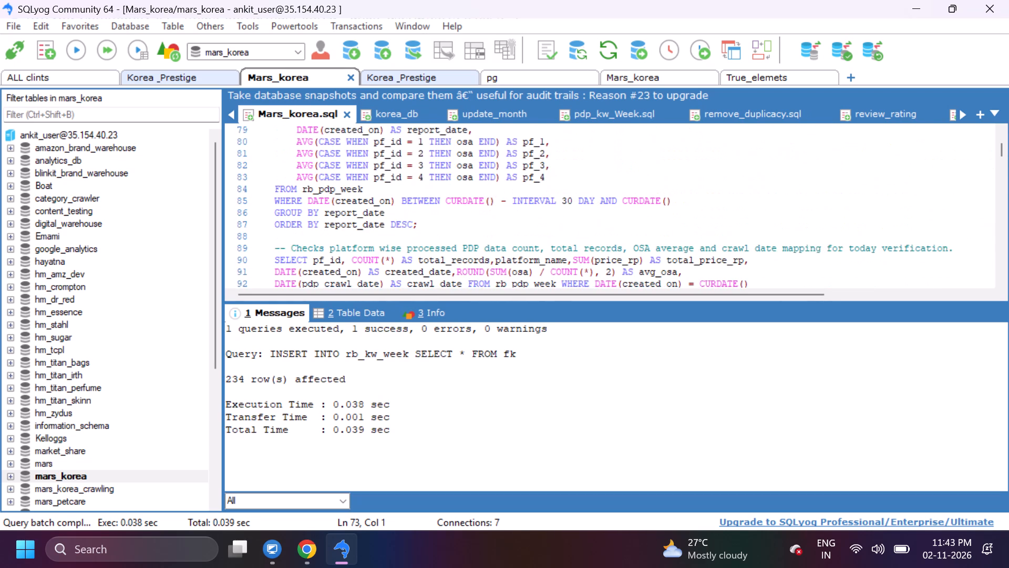
left_click_drag(418, 220, 280, 121)
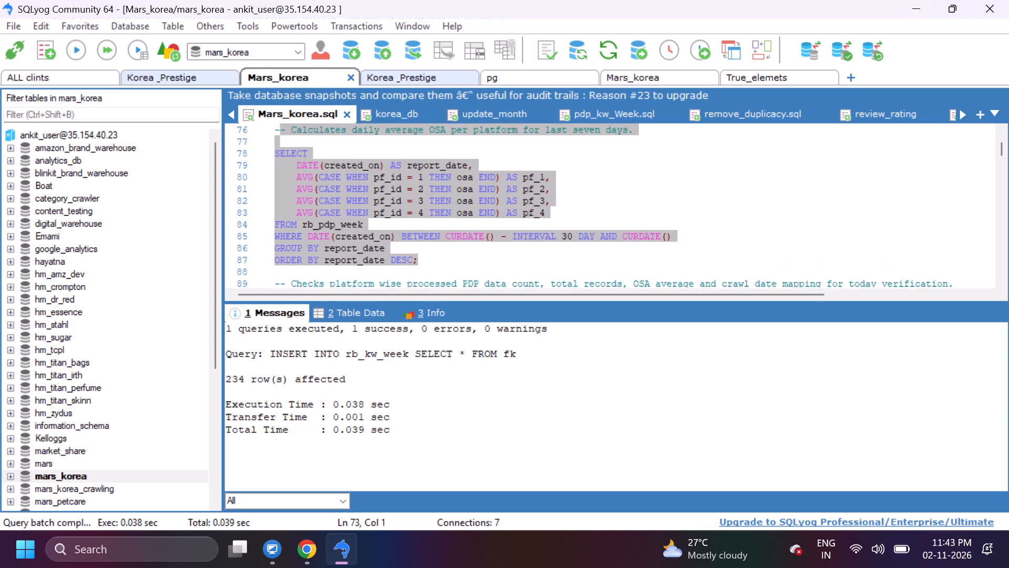
left_click_drag(280, 121, 260, 170)
left_click(260, 169)
left_click(112, 47)
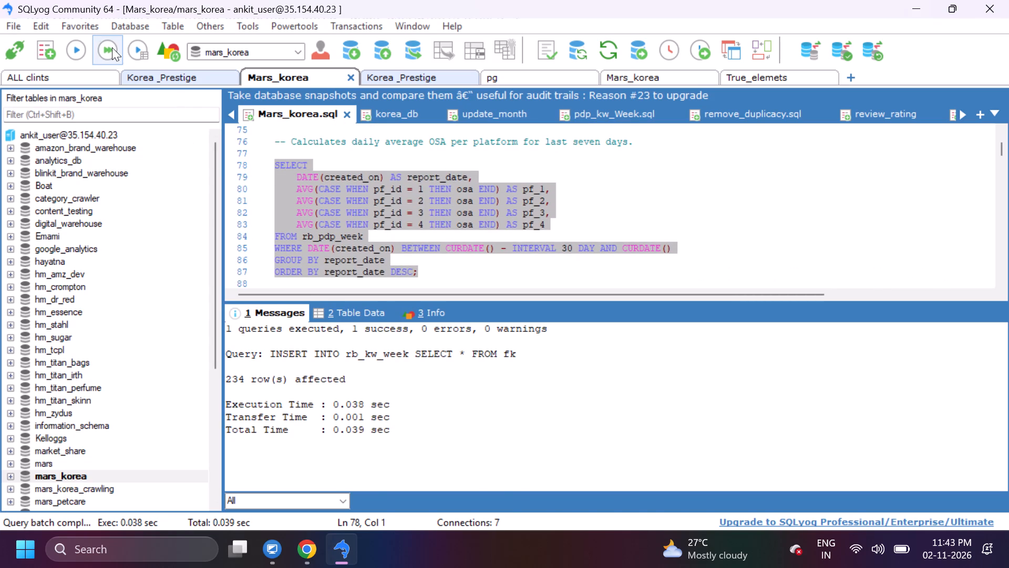
left_click(414, 370)
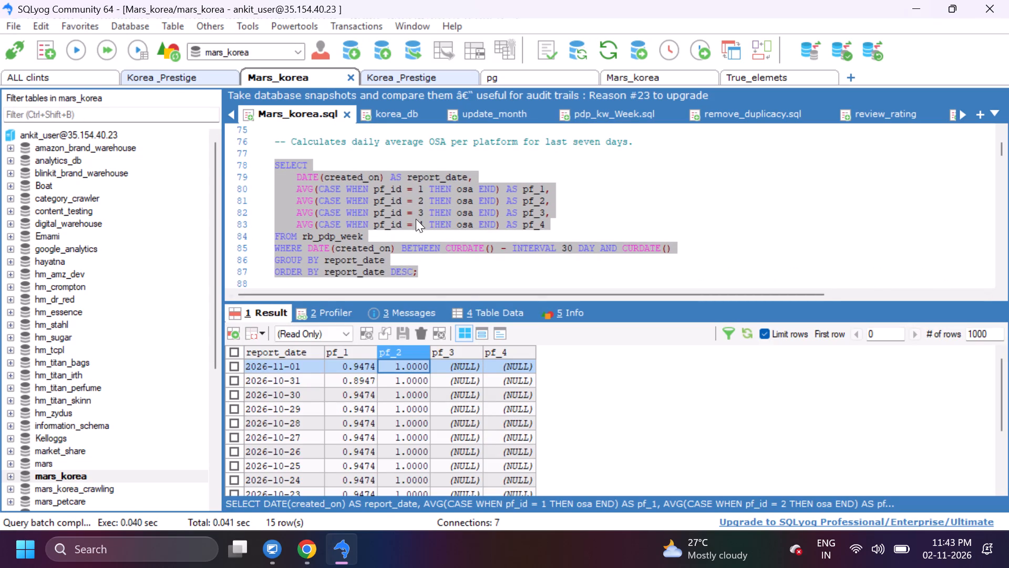
Re-run the daily average OSA query and examine the pf_1 and pf_2 values across the report dates.
scroll(435, 252, "down", 1)
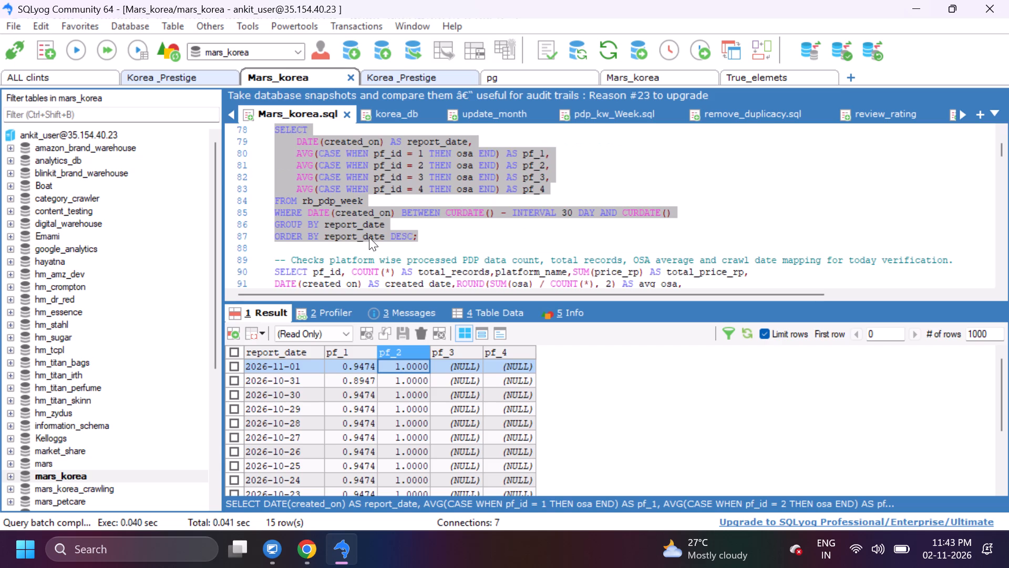
scroll(332, 222, "up", 1)
left_click(104, 46)
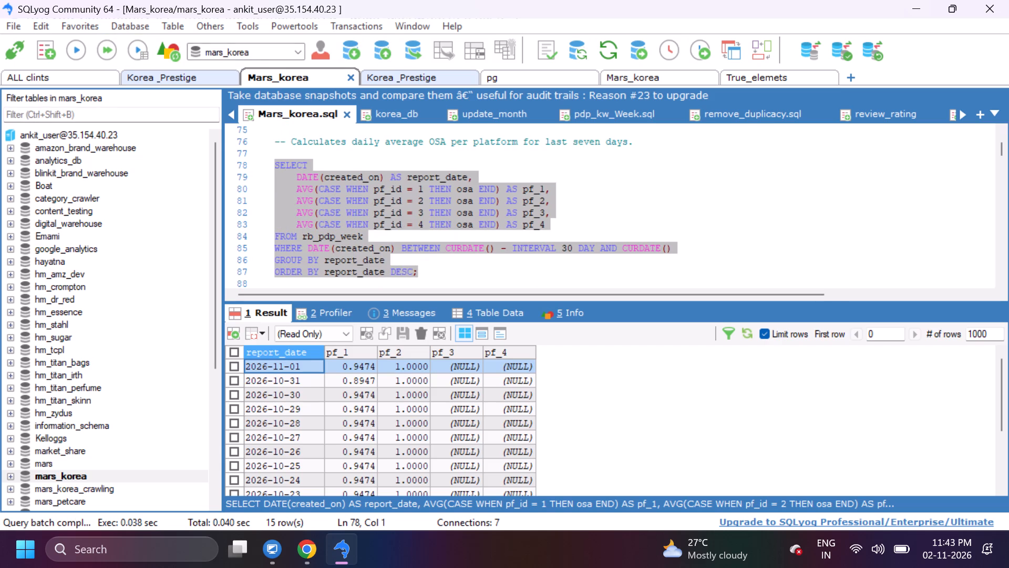
scroll(392, 436, "down", 4)
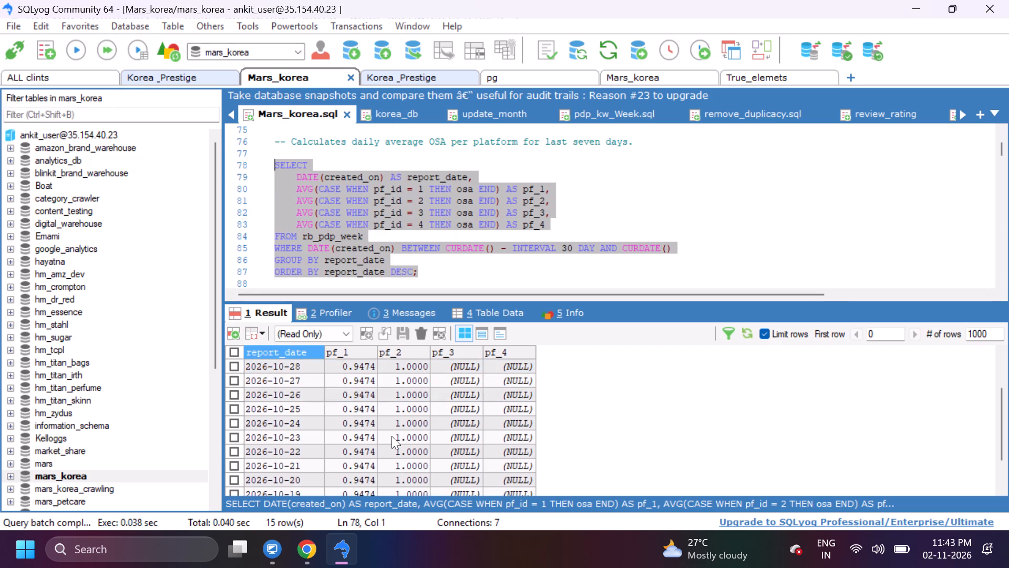
scroll(392, 436, "down", 1)
scroll(392, 436, "up", 10)
scroll(327, 401, "down", 10)
scroll(355, 418, "up", 1)
scroll(352, 415, "down", 3)
scroll(352, 415, "up", 17)
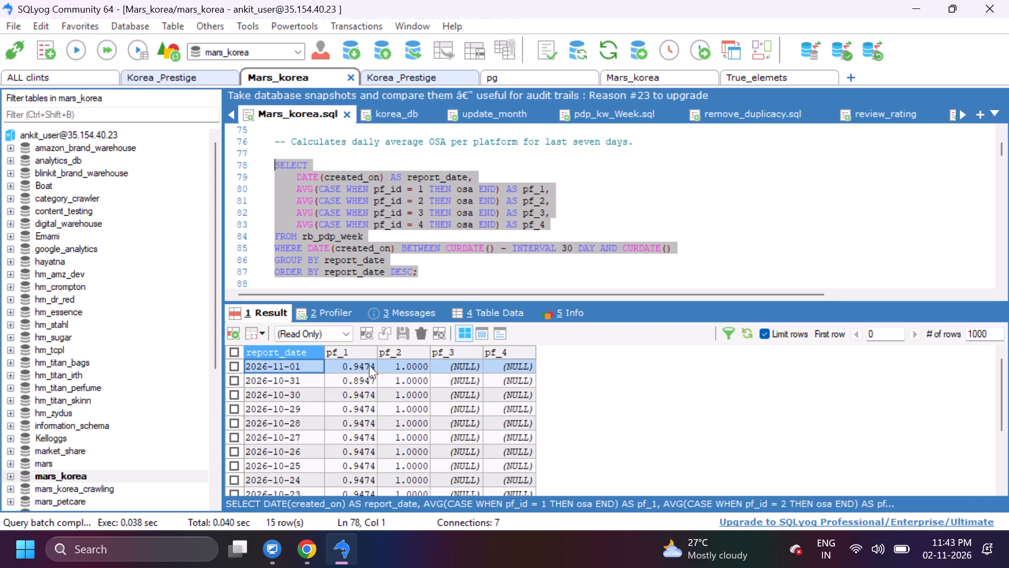
Run the platform-wise rb_pdp_week check of record count, OSA average and crawl date for the current date.
scroll(428, 263, "down", 4)
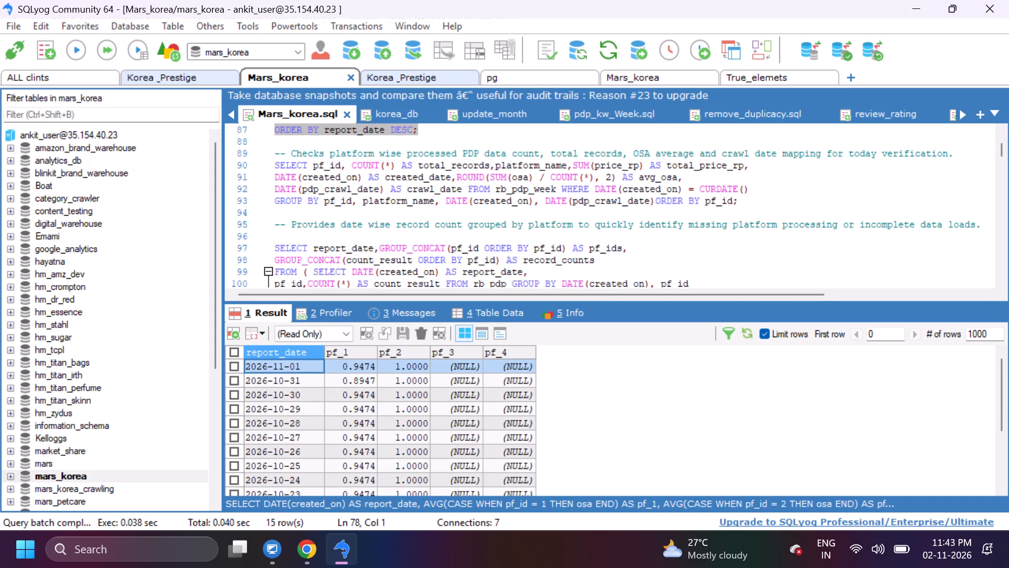
left_click_drag(755, 208, 256, 163)
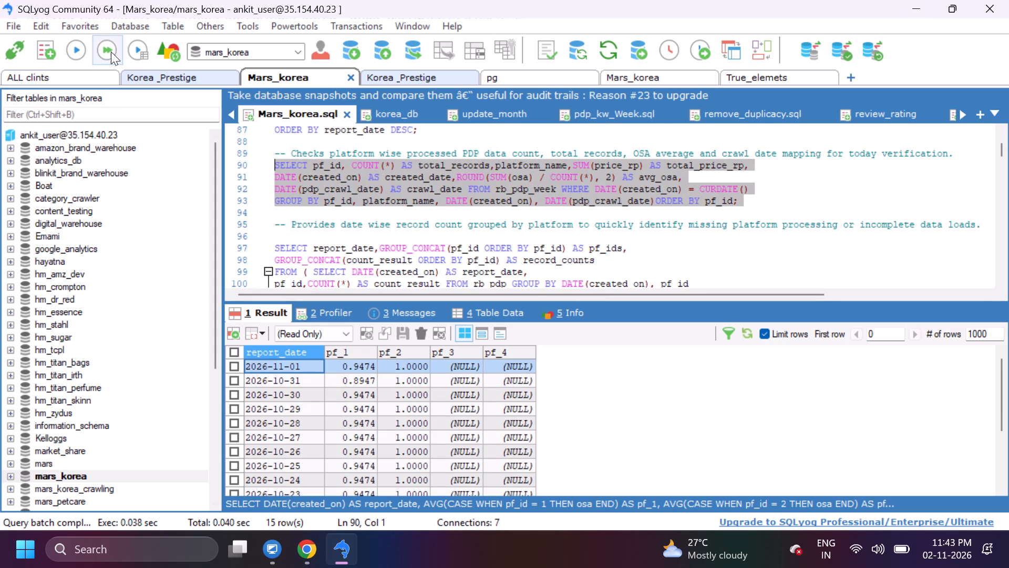
left_click(111, 50)
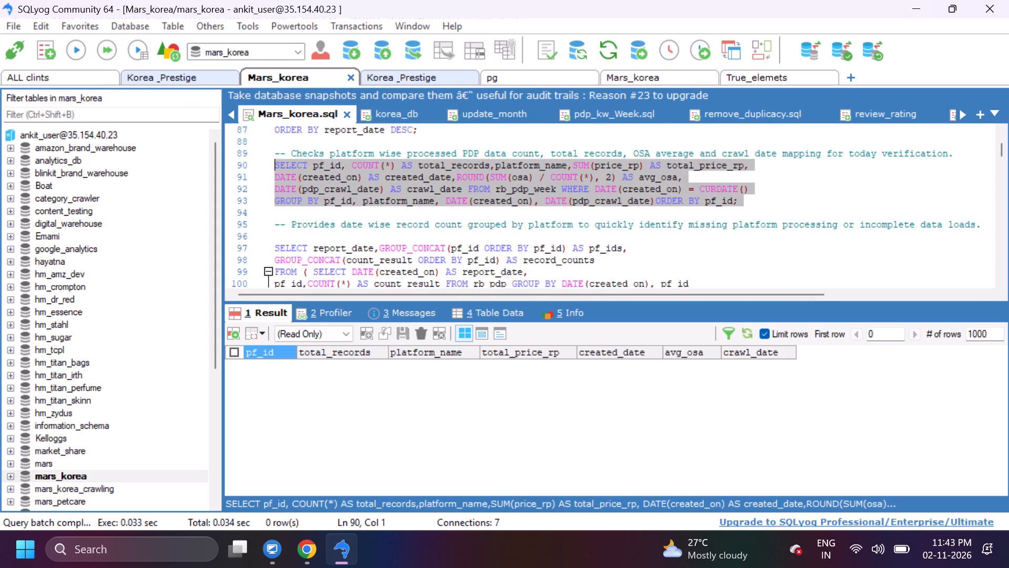
Run the date-wise rb_kw_week record count query grouped by platform and check the 2026-11-02 record counts.
scroll(468, 213, "down", 1)
scroll(417, 248, "down", 2)
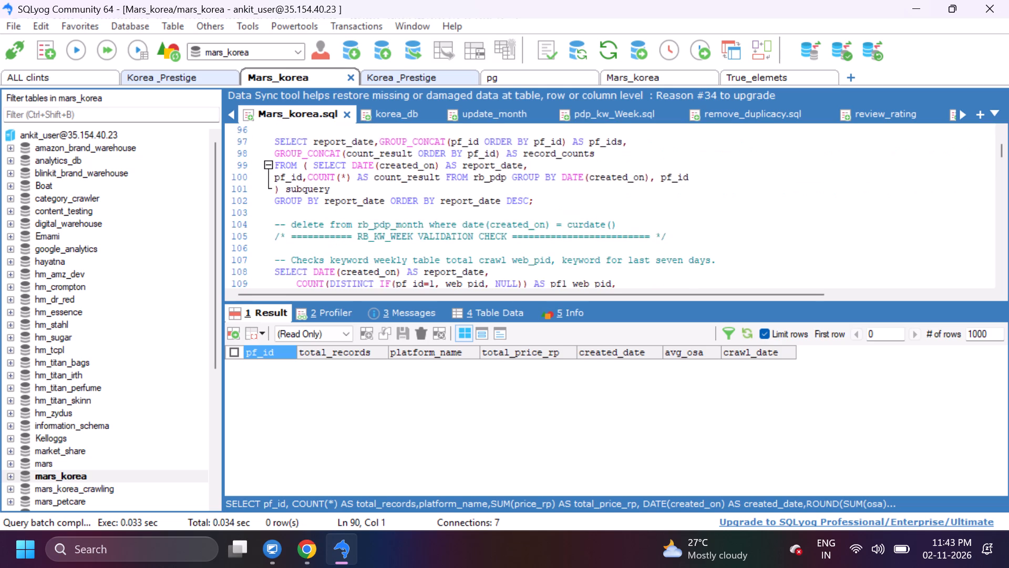
scroll(417, 248, "up", 1)
left_click(566, 237)
scroll(561, 237, "down", 6)
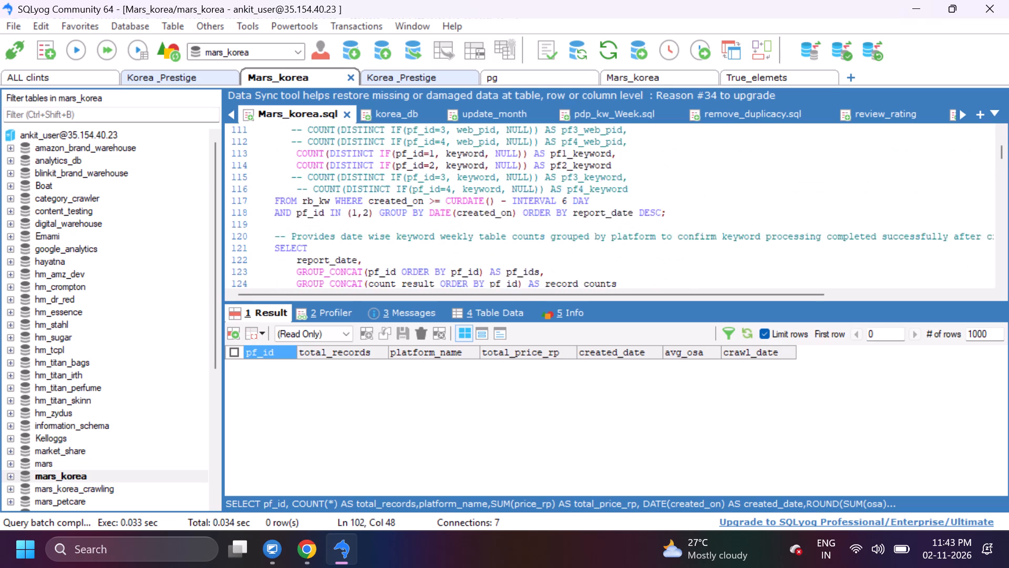
scroll(547, 232, "down", 5)
left_click_drag(553, 206, 256, 188)
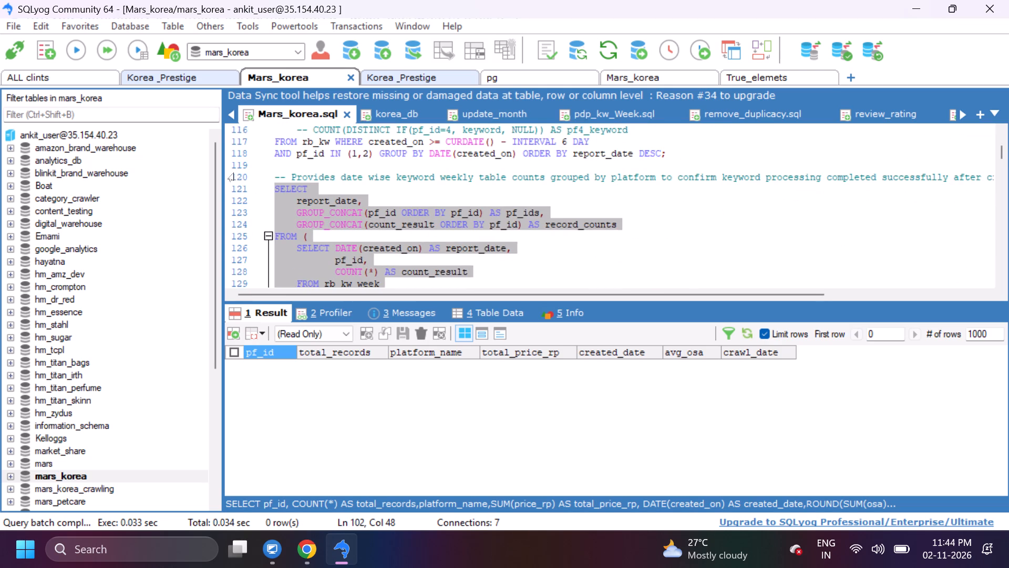
left_click(111, 48)
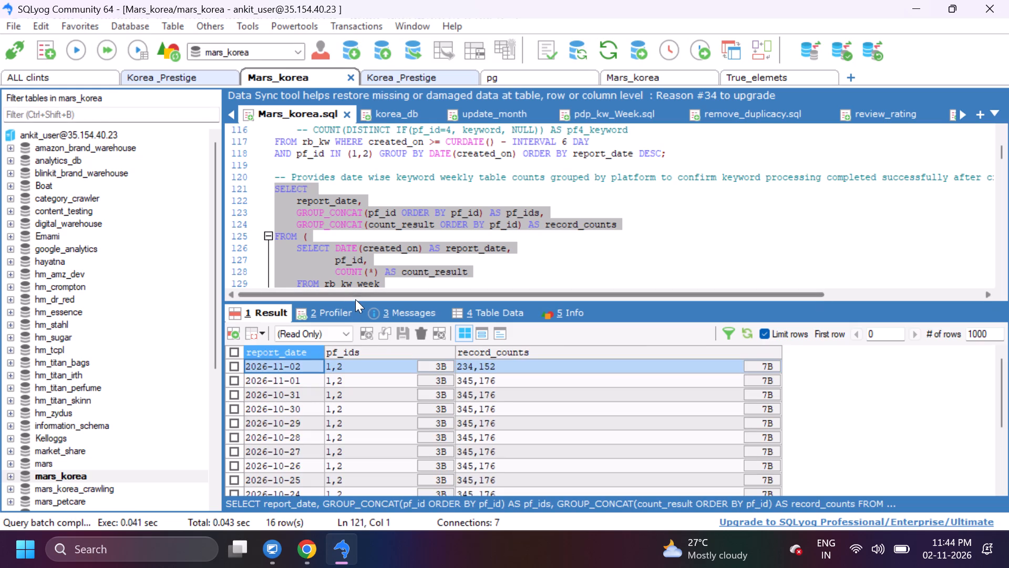
left_click(484, 371)
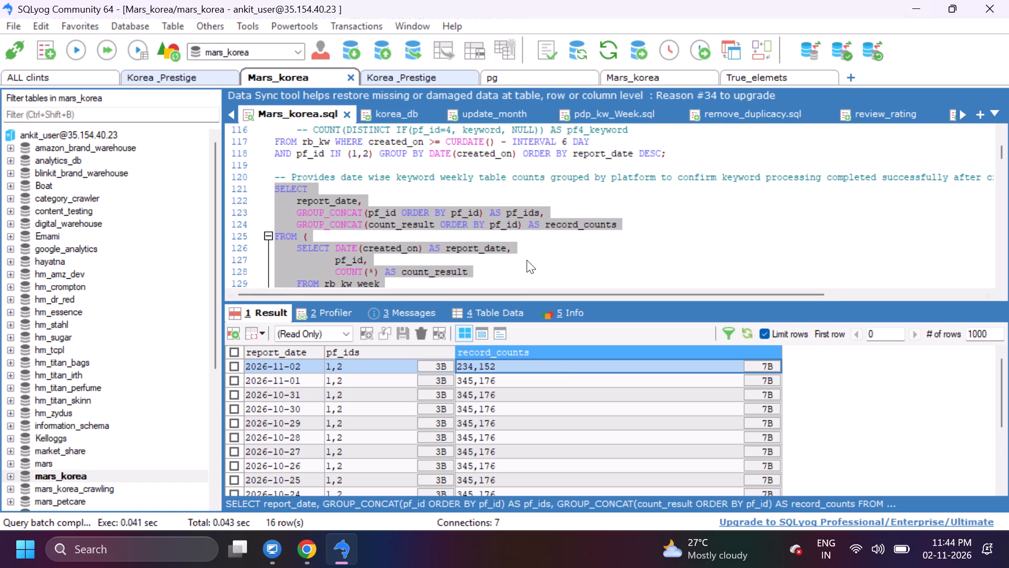
Switch to Qualityhub in Chrome, open the Prestige validation report and start the Amazon price update in PDP Check.
left_click(310, 547)
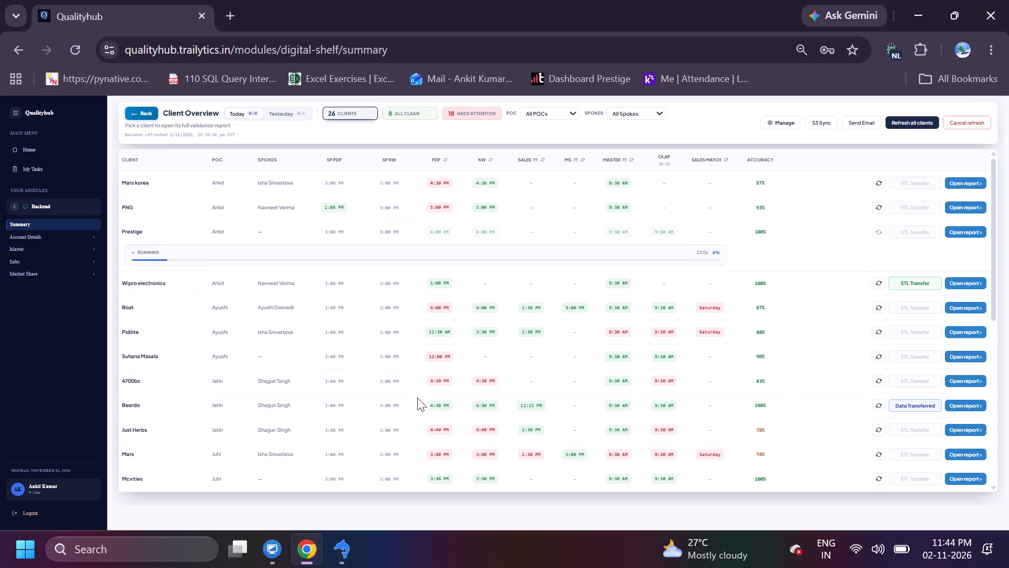
scroll(476, 287, "up", 2)
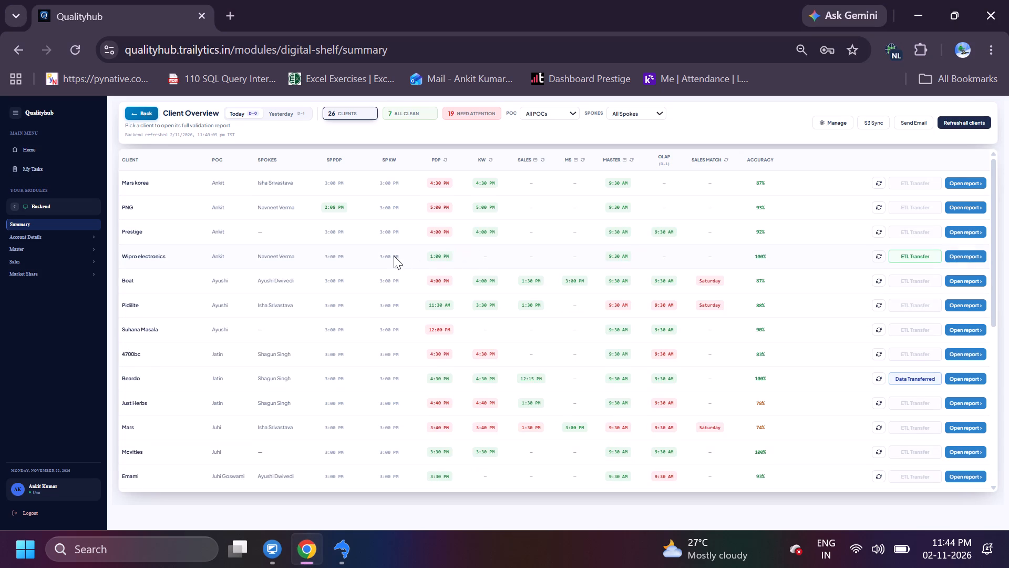
left_click(980, 230)
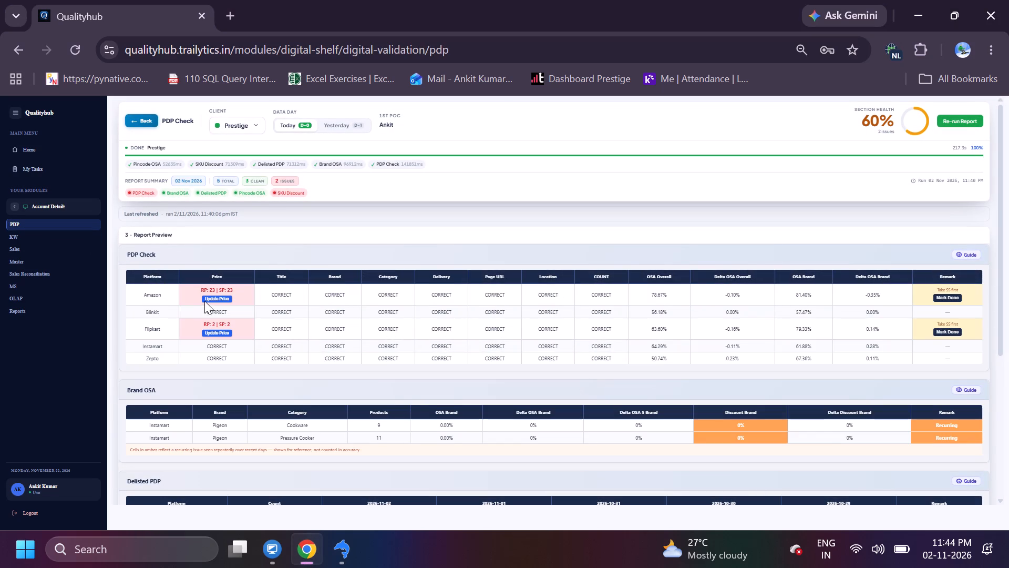
left_click(210, 299)
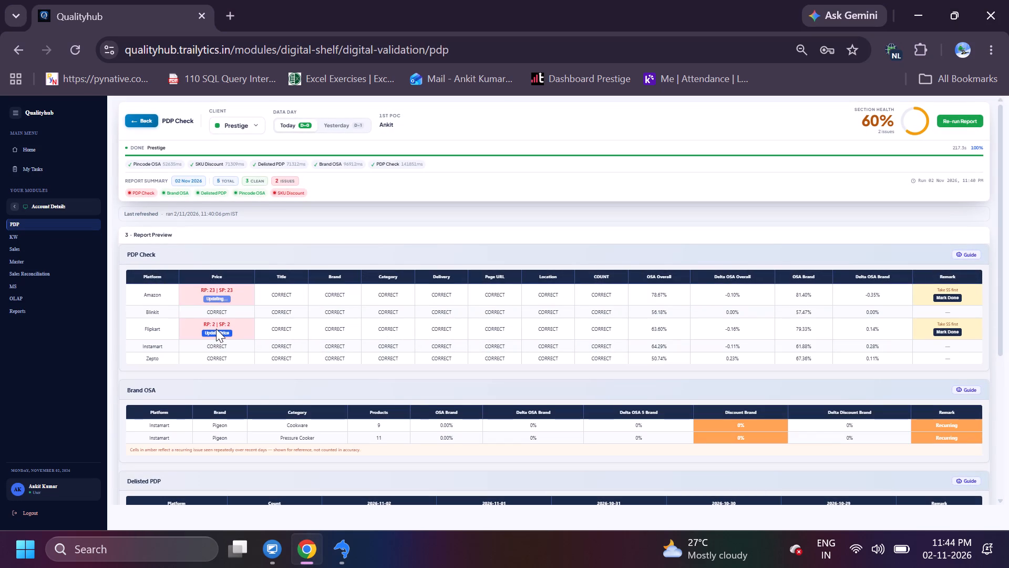
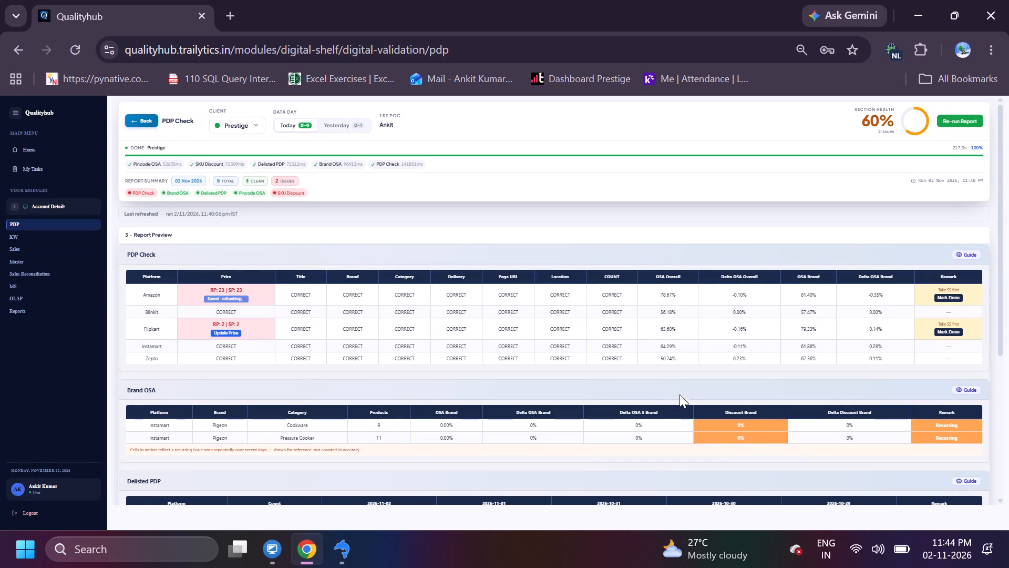
Examine the Delisted PDP, Pincode OSA and SKU Discount sections of the Prestige validation report, returning to the PDP Check table.
scroll(703, 386, "down", 6)
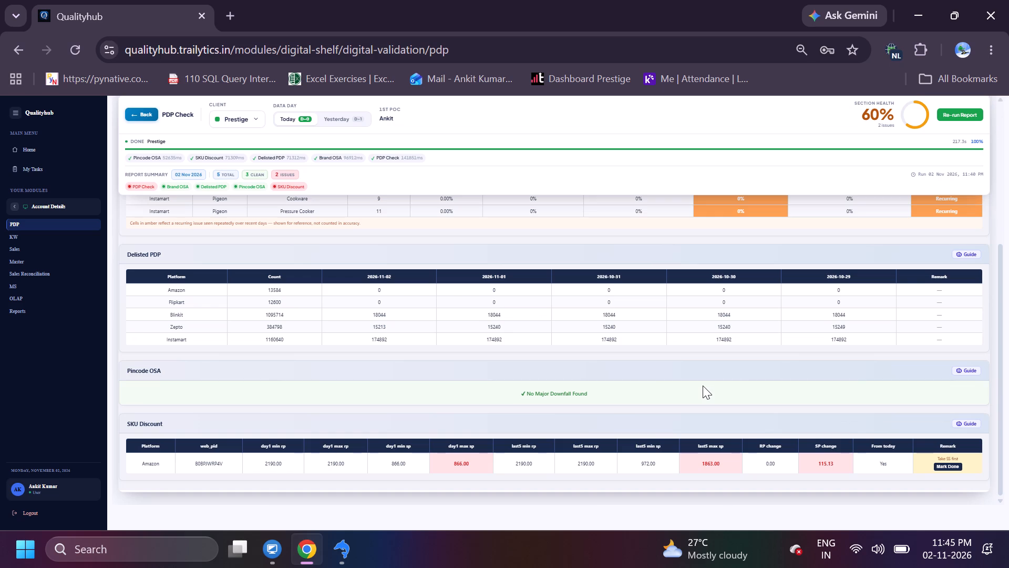
scroll(703, 386, "up", 4)
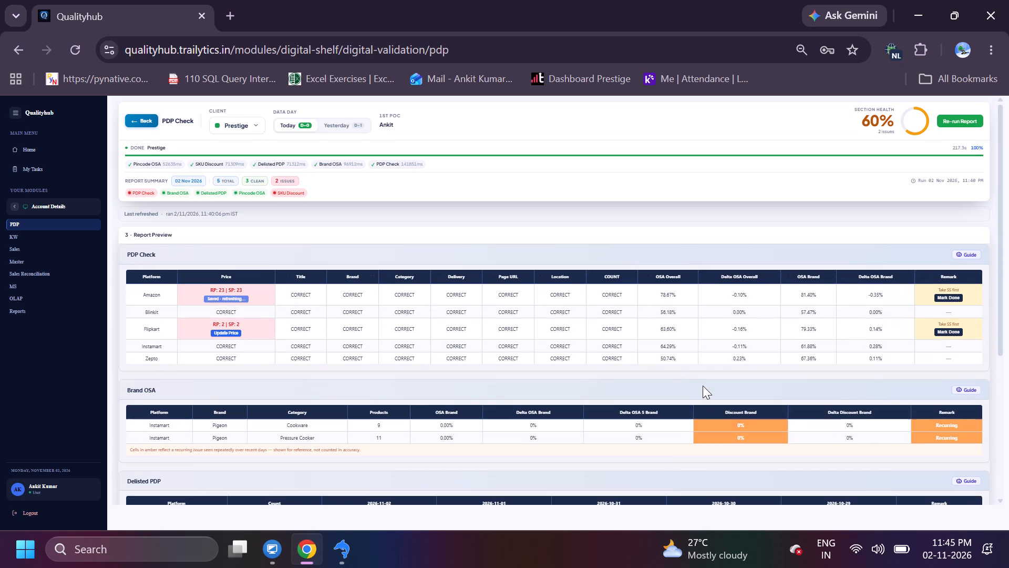
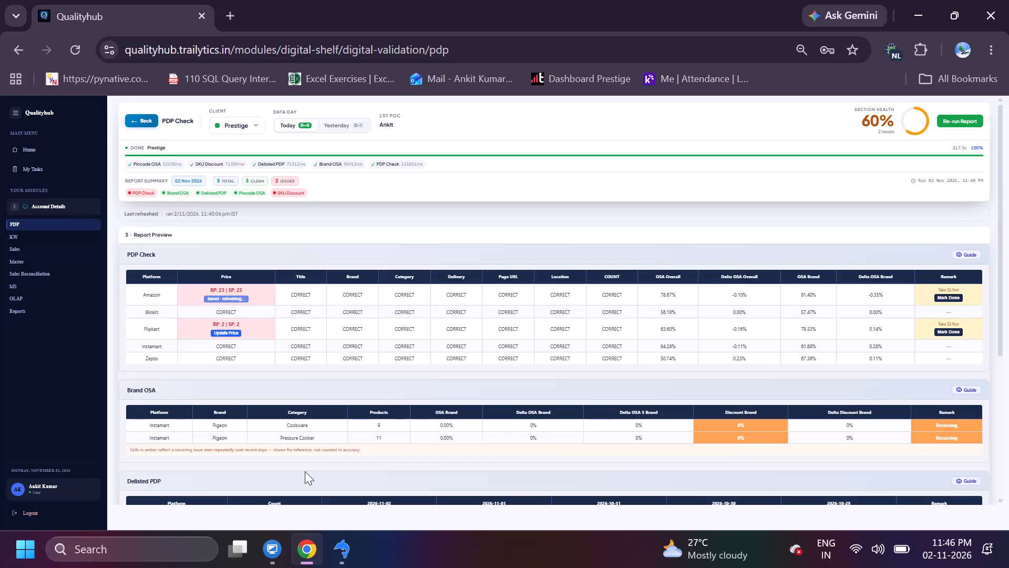
Update the flagged Flipkart prices in the PDP Check table of the Prestige validation report.
left_click(221, 333)
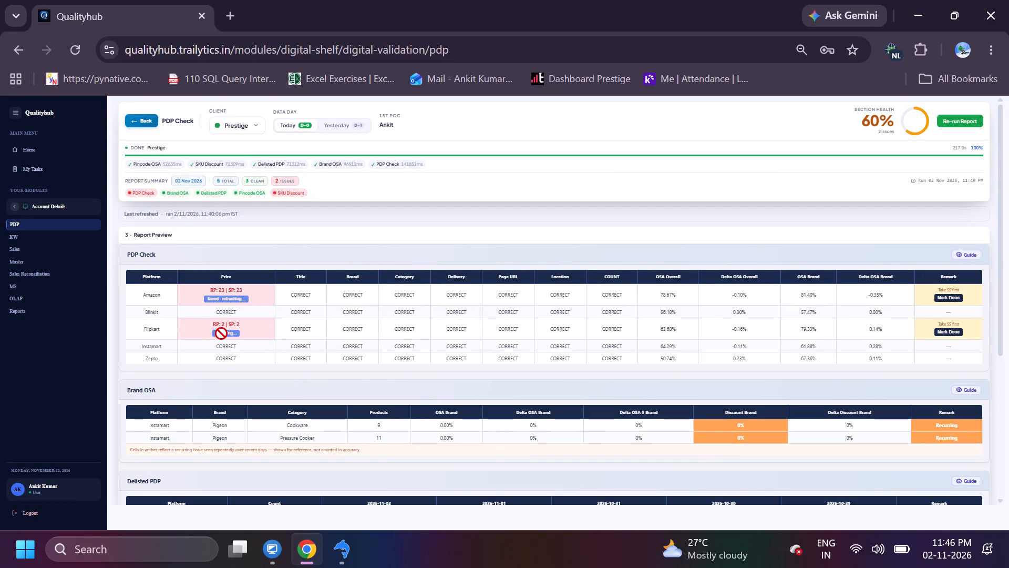
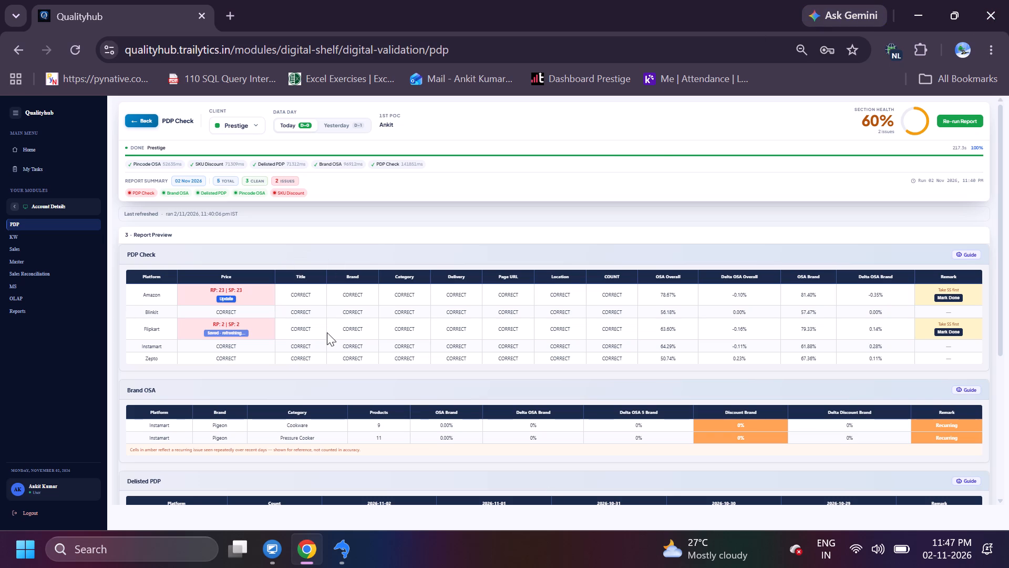
Update the flagged Amazon prices in the PDP Check table of the Prestige validation report.
left_click(232, 299)
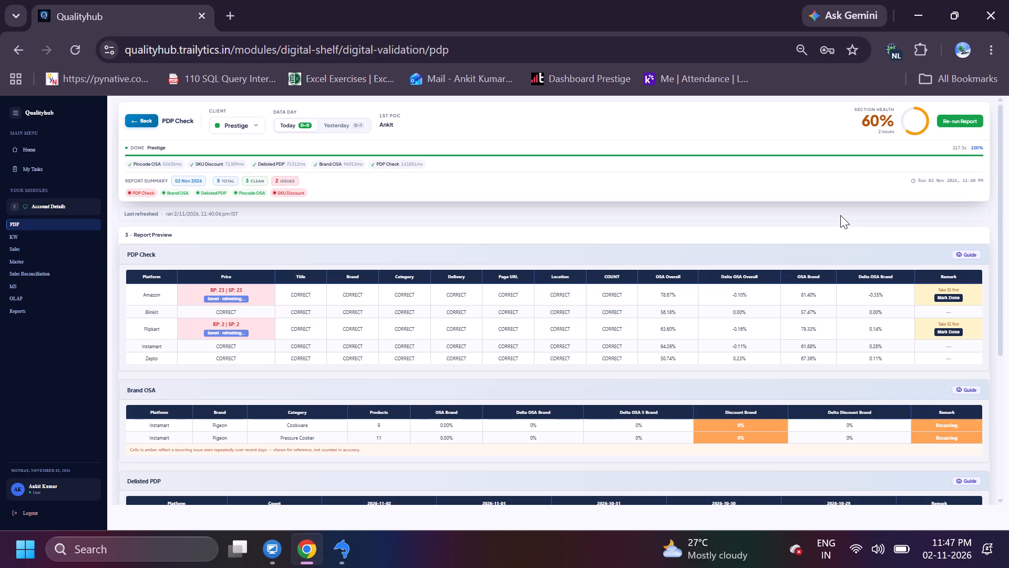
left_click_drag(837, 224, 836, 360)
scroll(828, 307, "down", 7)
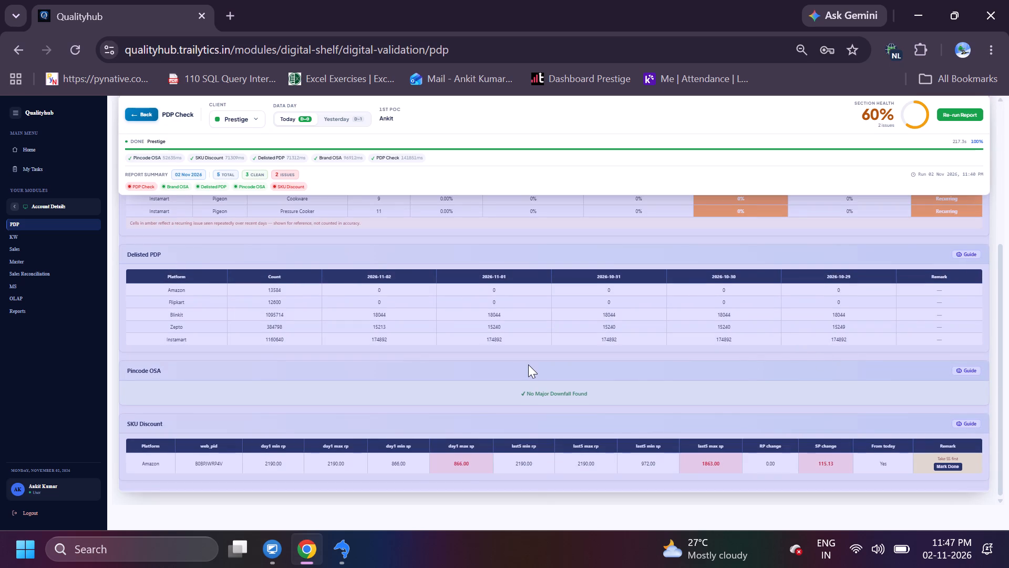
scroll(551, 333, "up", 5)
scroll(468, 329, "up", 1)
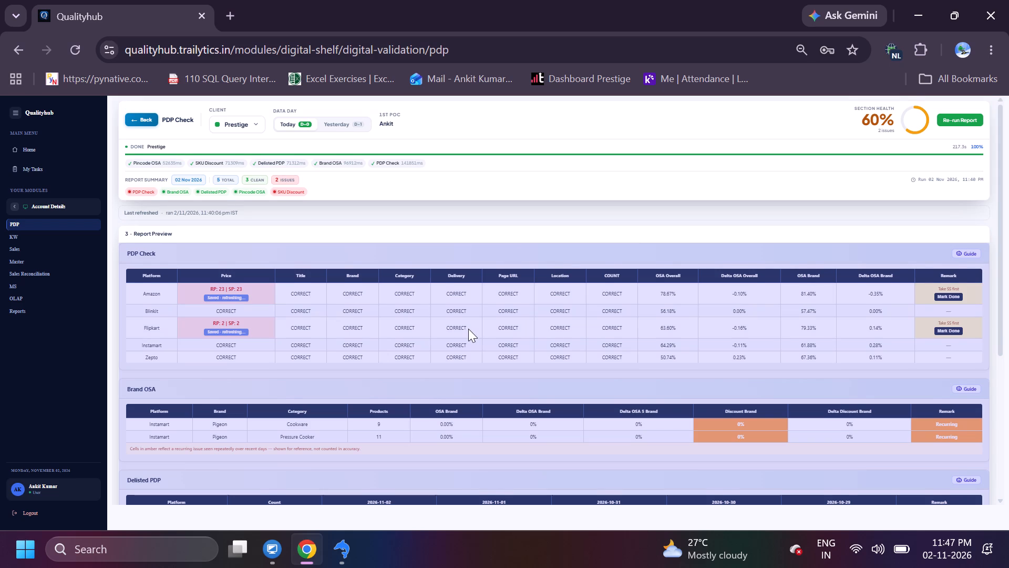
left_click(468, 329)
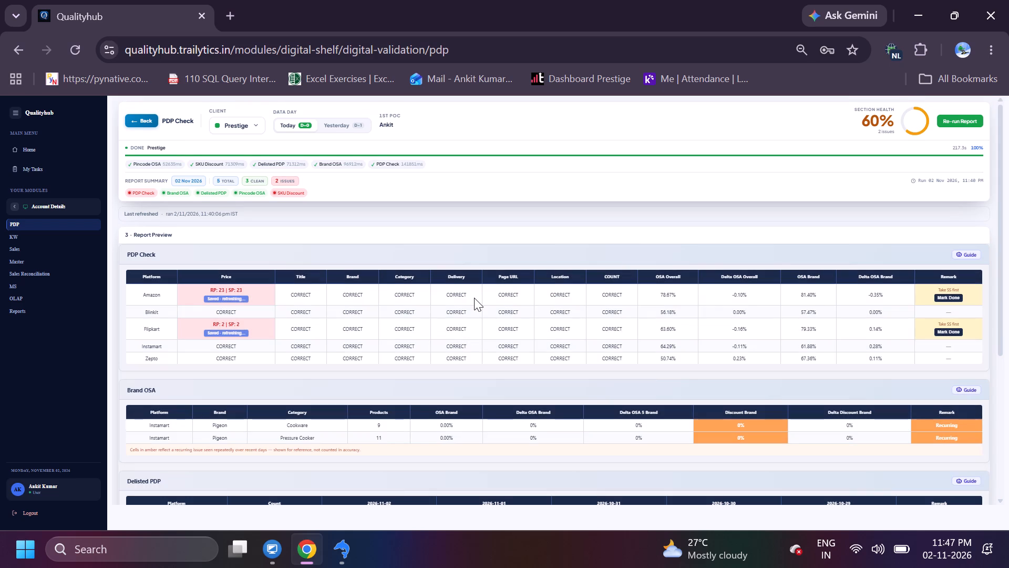
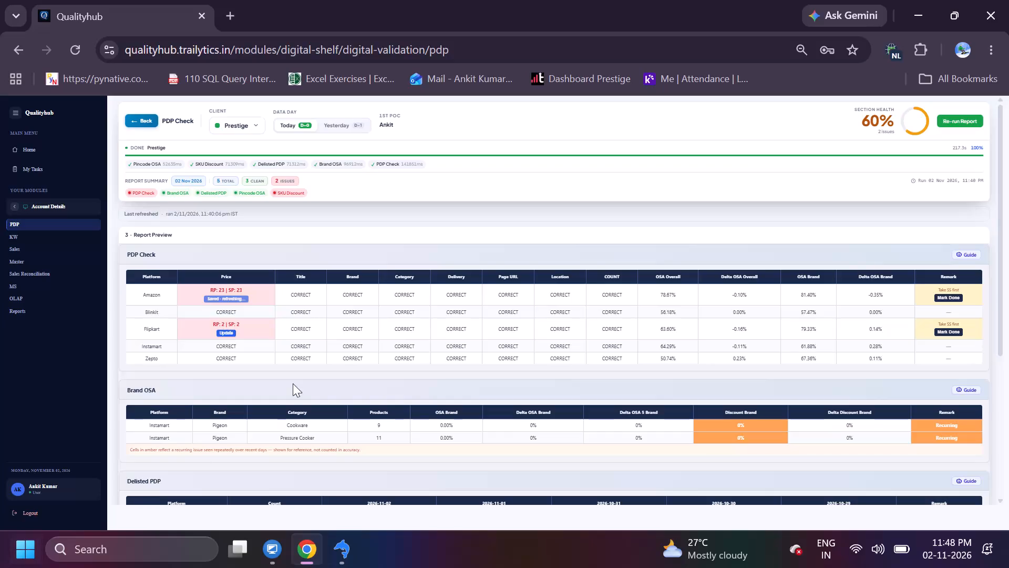
Update the flagged Flipkart prices in the PDP Check table of the Prestige validation report.
left_click(226, 329)
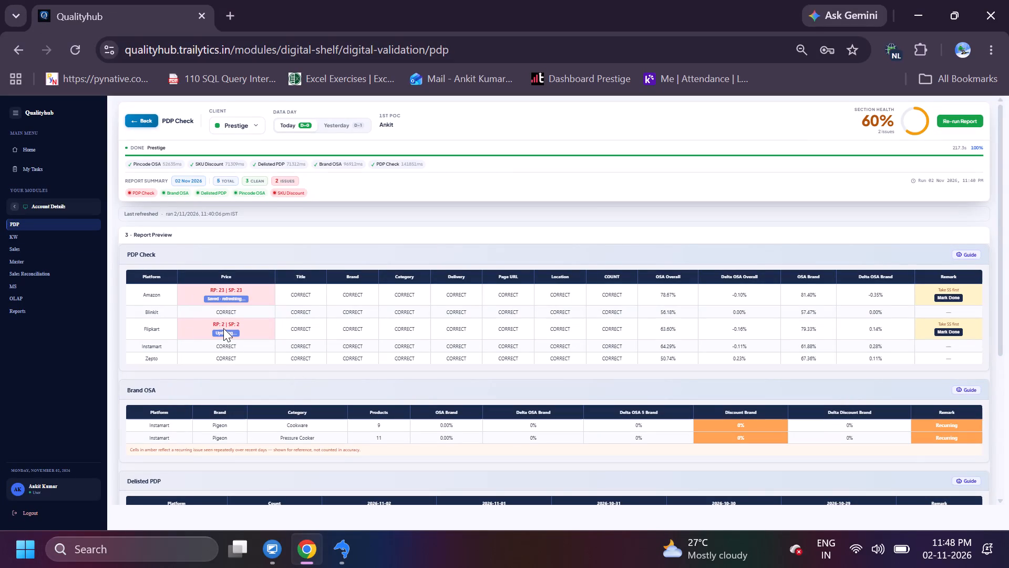
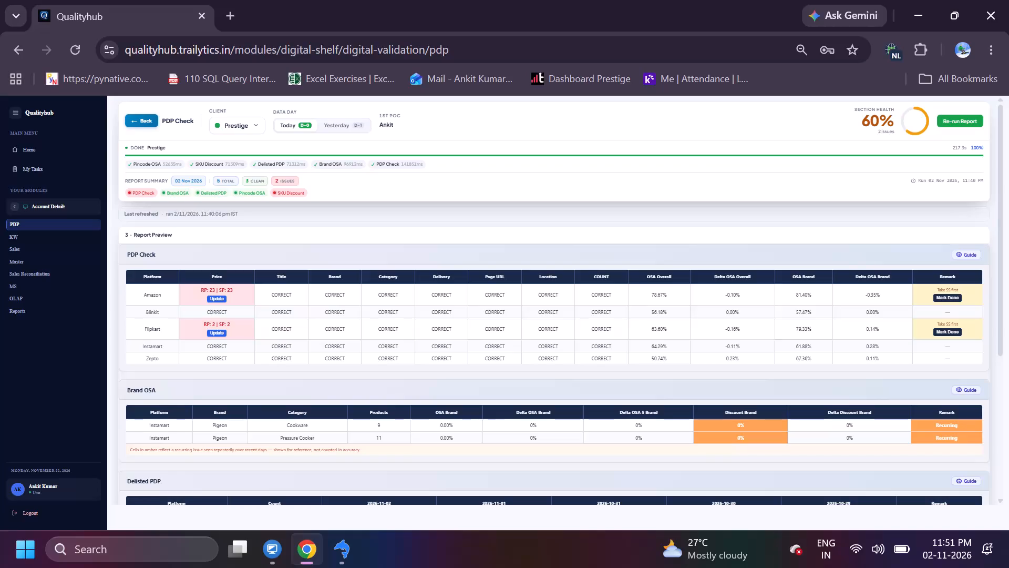
Update the flagged Amazon prices in the PDP Check table of the Prestige report.
left_click(213, 297)
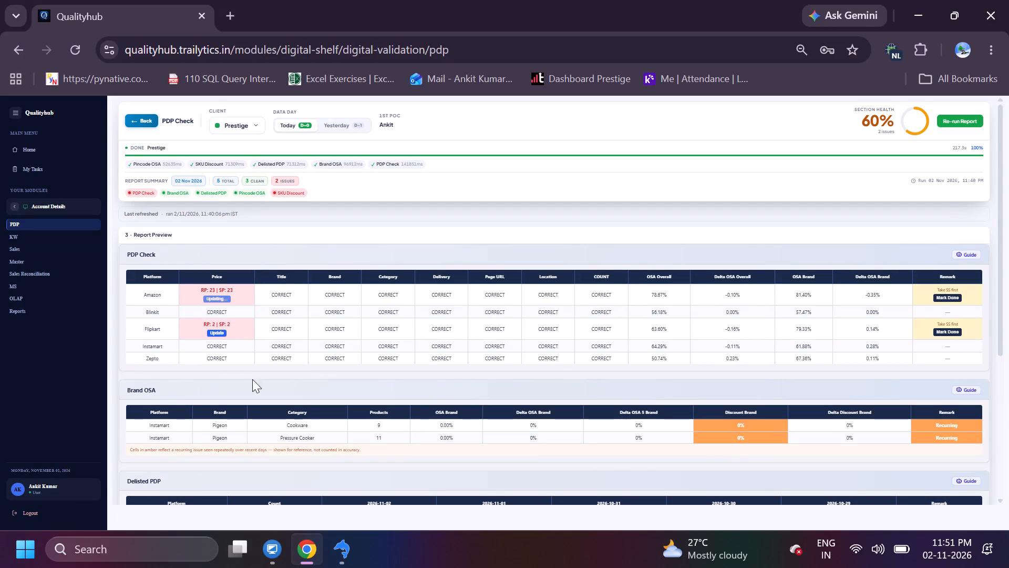
Go to the OLAP validation for Prestige and refresh today's checks.
left_click(29, 297)
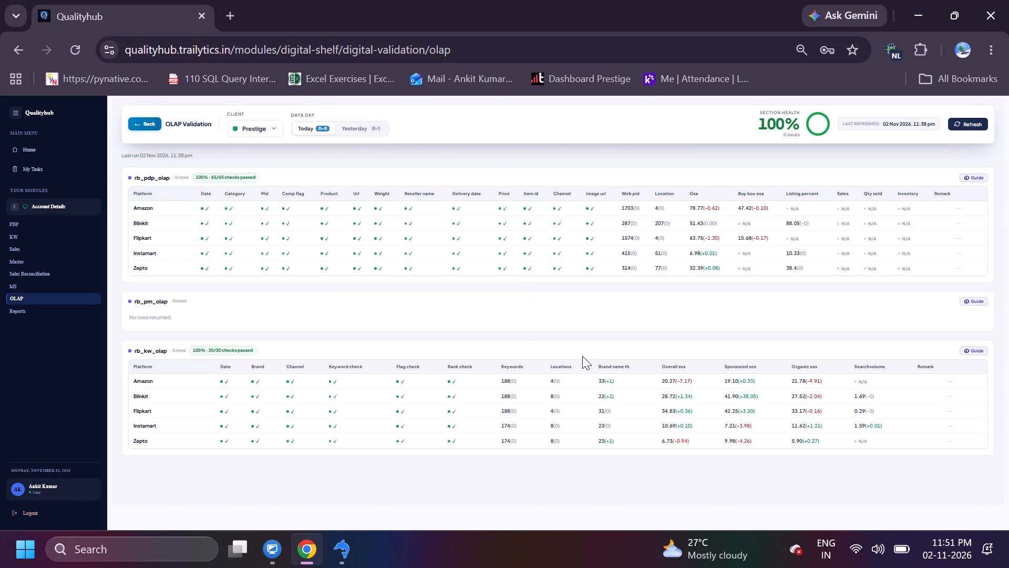
scroll(582, 356, "up", 2)
left_click(971, 125)
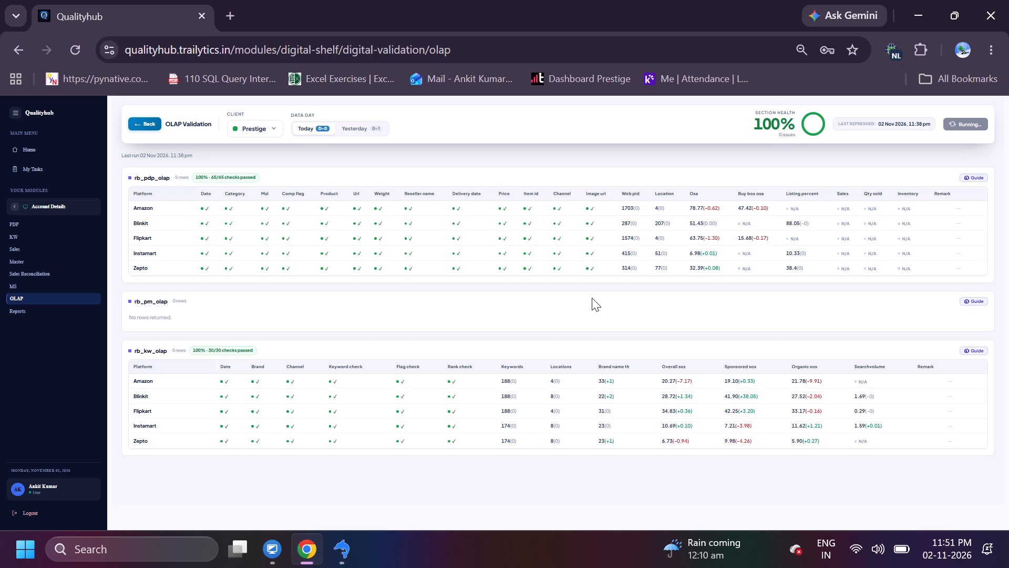
Return to the Prestige PDP report and update the flagged Flipkart prices in the PDP Check table.
left_click(20, 221)
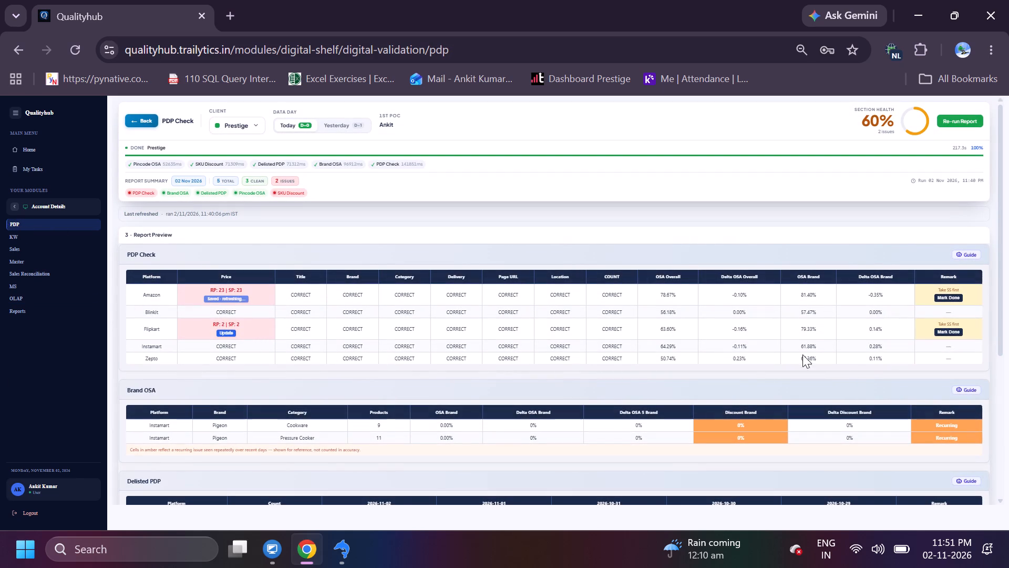
left_click(226, 333)
Mark the flagged Amazon row in the SKU Discount table as done.
scroll(397, 345, "down", 4)
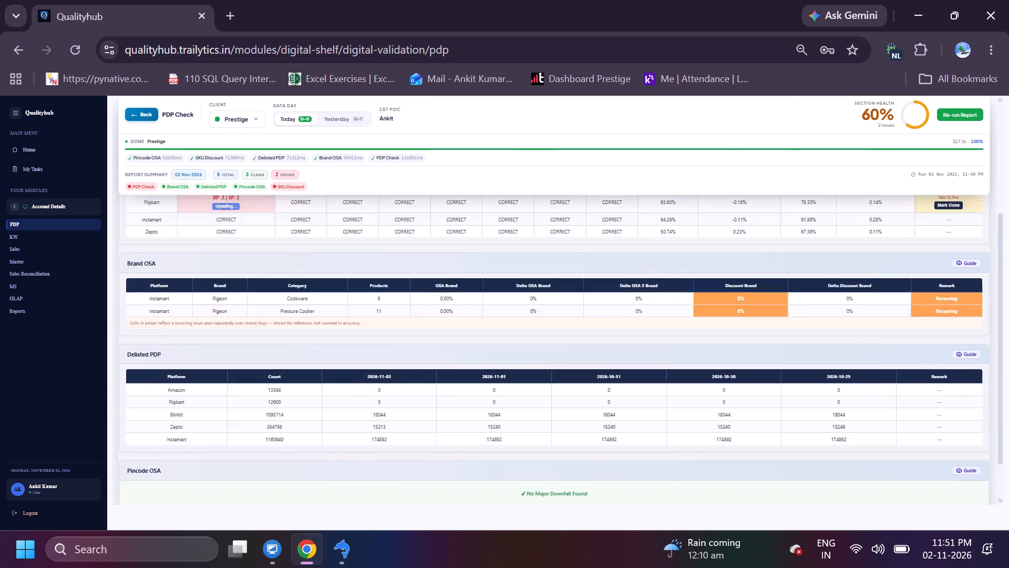
scroll(396, 346, "down", 1)
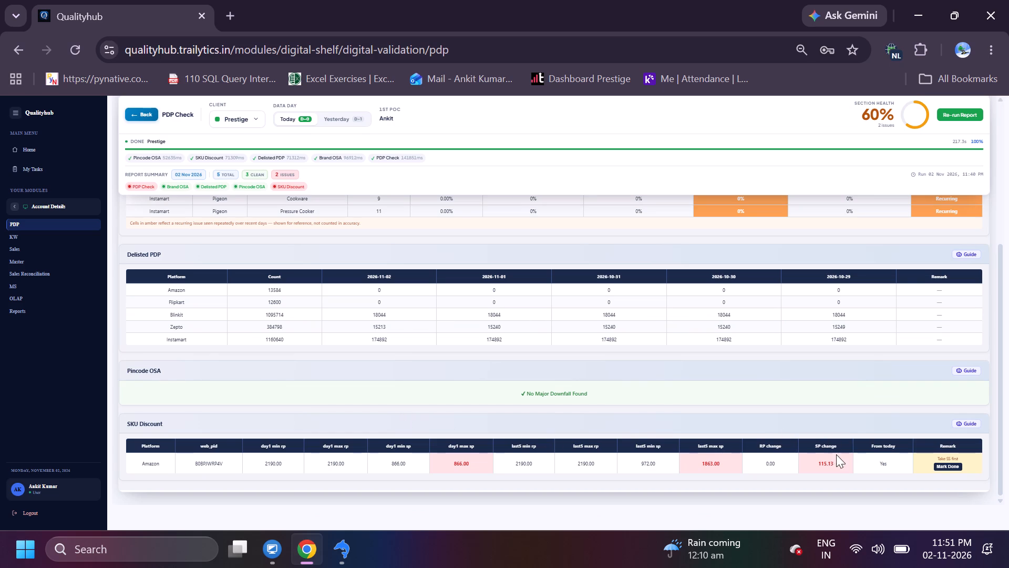
left_click(944, 468)
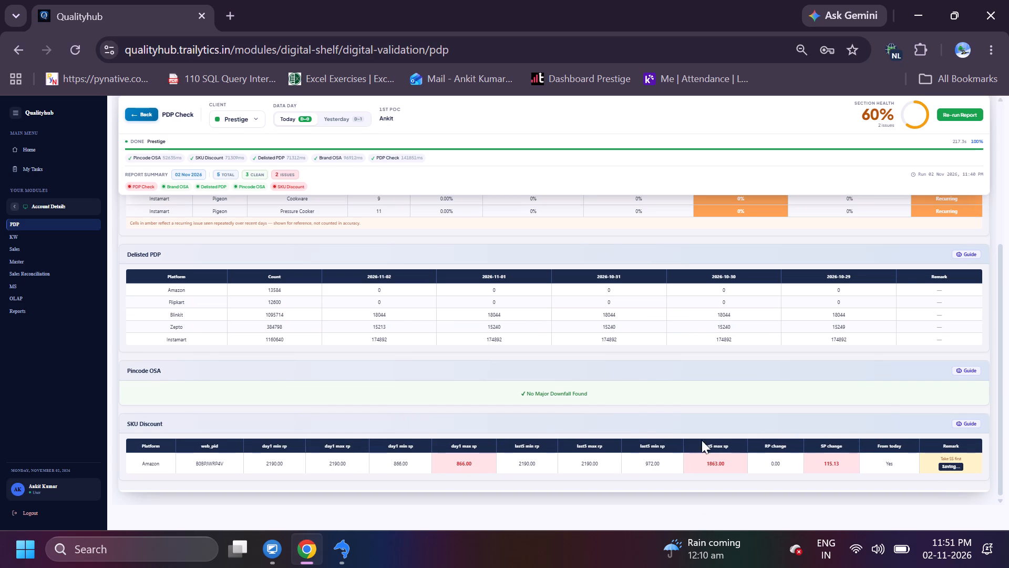
Copy the whole SKU Discount section, including its heading and the Amazon row.
scroll(549, 434, "down", 2)
scroll(563, 410, "up", 3)
scroll(510, 372, "up", 2)
scroll(509, 398, "down", 5)
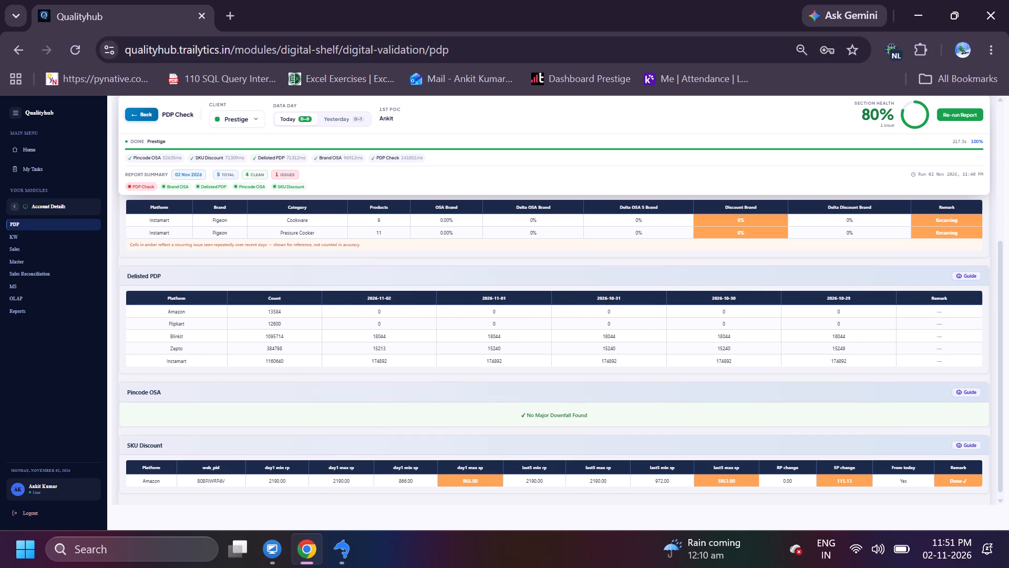
left_click_drag(125, 421, 997, 466)
key("ctrl+c")
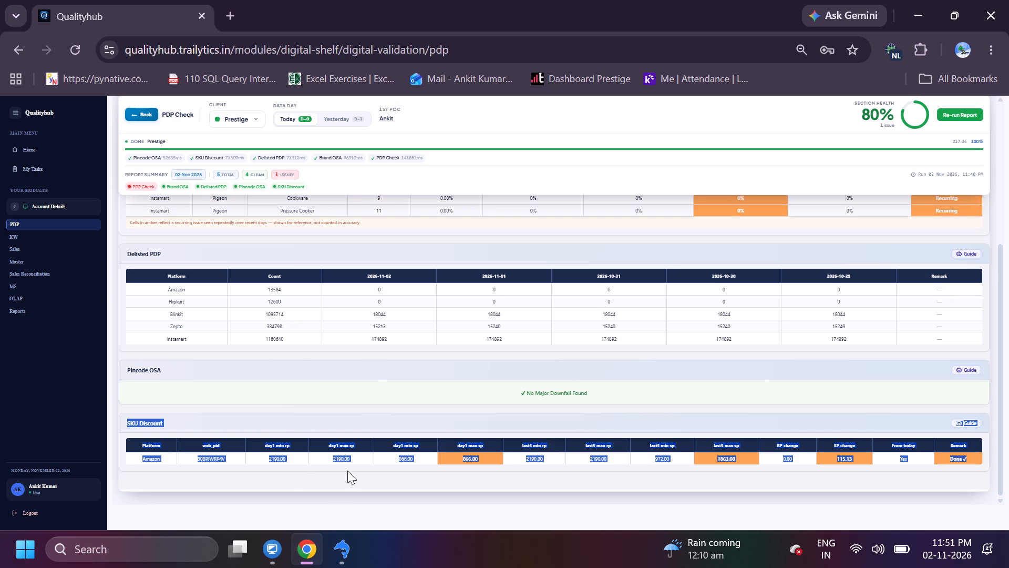
left_click(225, 6)
left_click(280, 53)
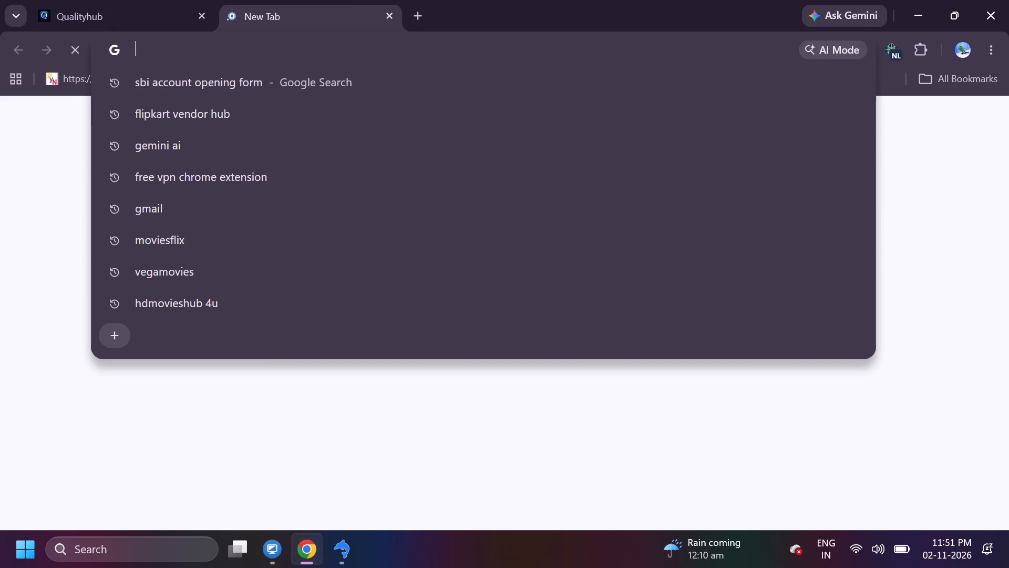
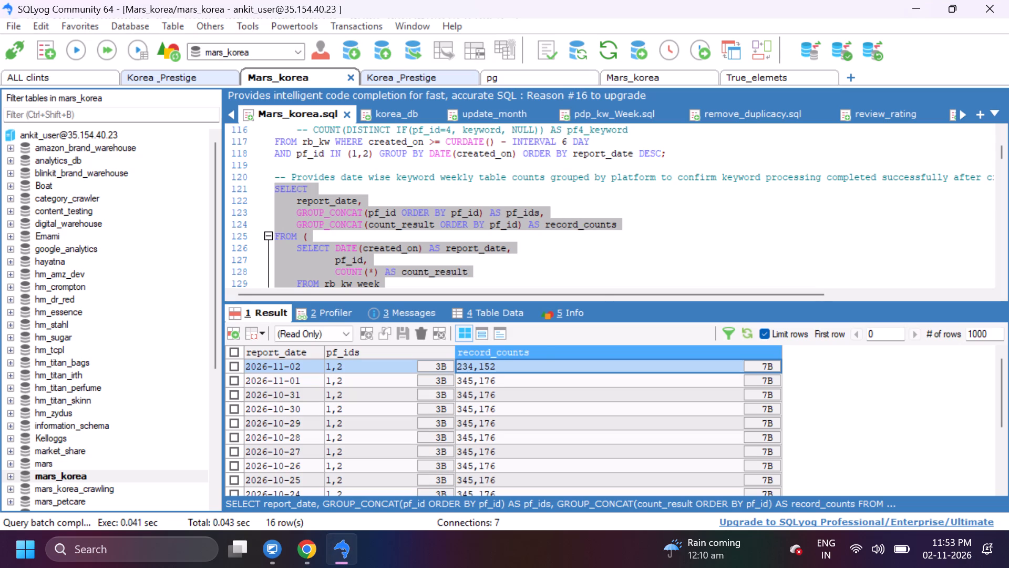
left_click(668, 77)
left_click(438, 79)
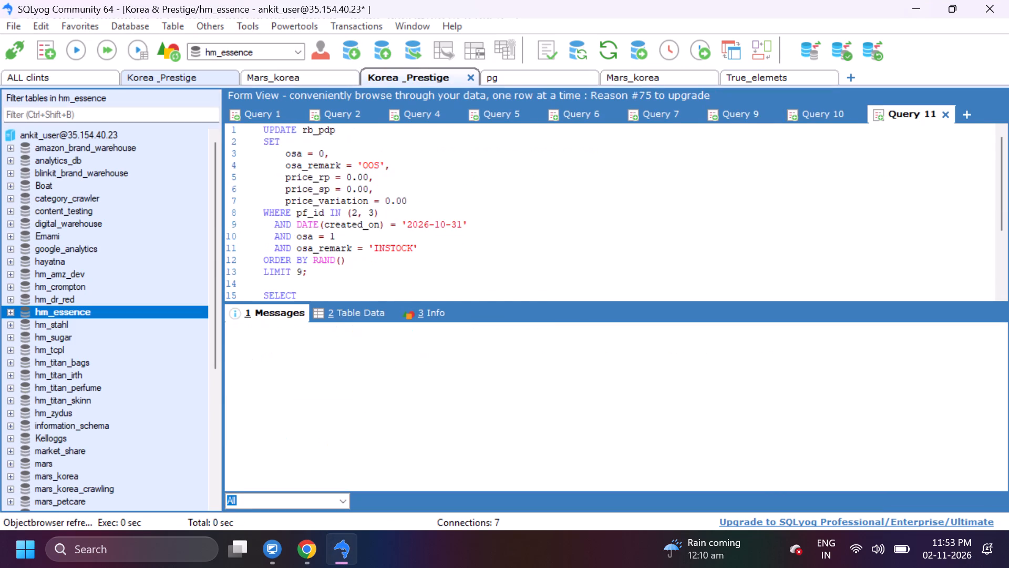
scroll(418, 272, "down", 8)
left_click(805, 279)
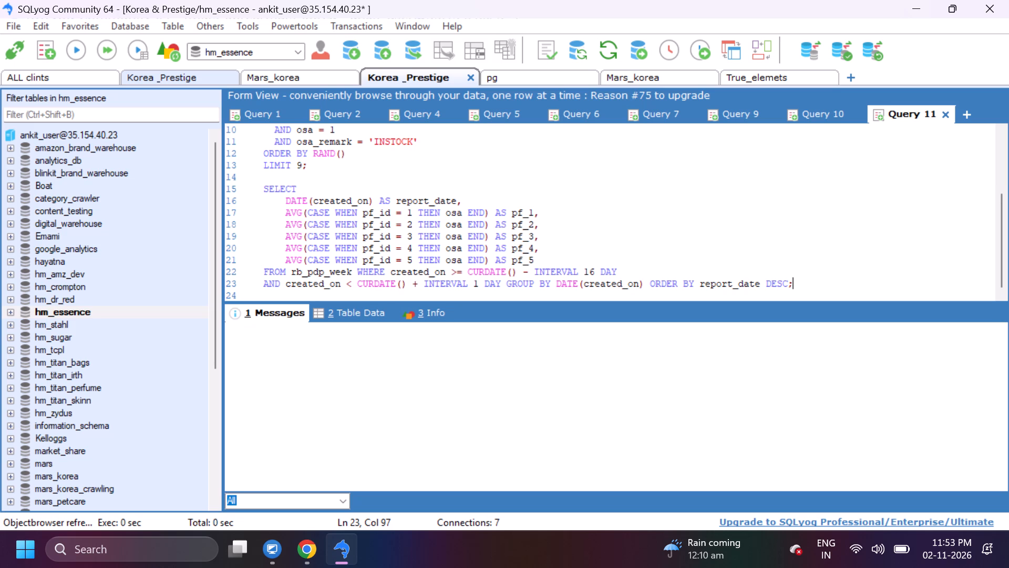
key("Return")
key("Return")
key("Return")
key("ctrl+v")
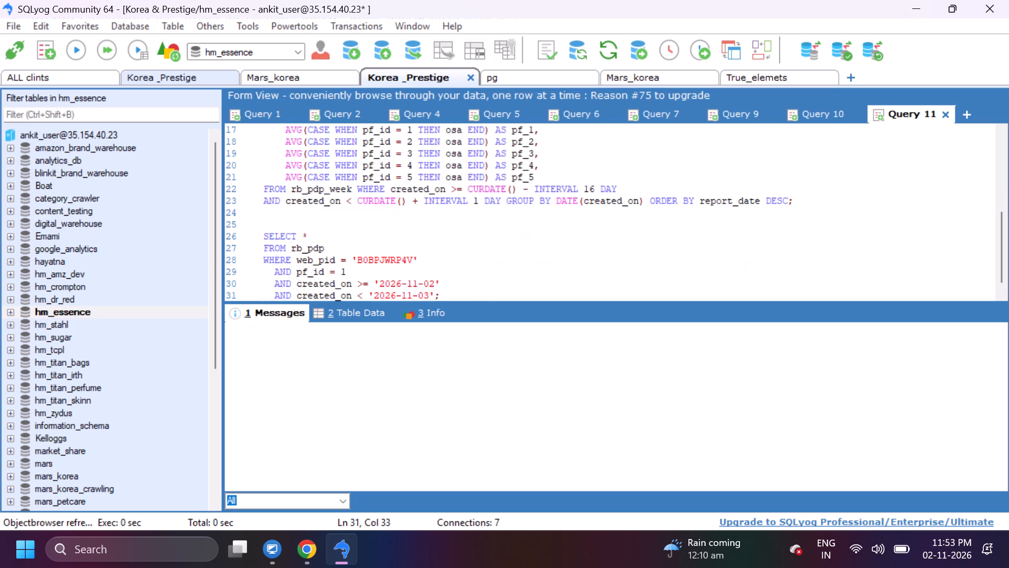
Make Prestige the active database and run the pasted rb_pdp query.
scroll(90, 384, "down", 3)
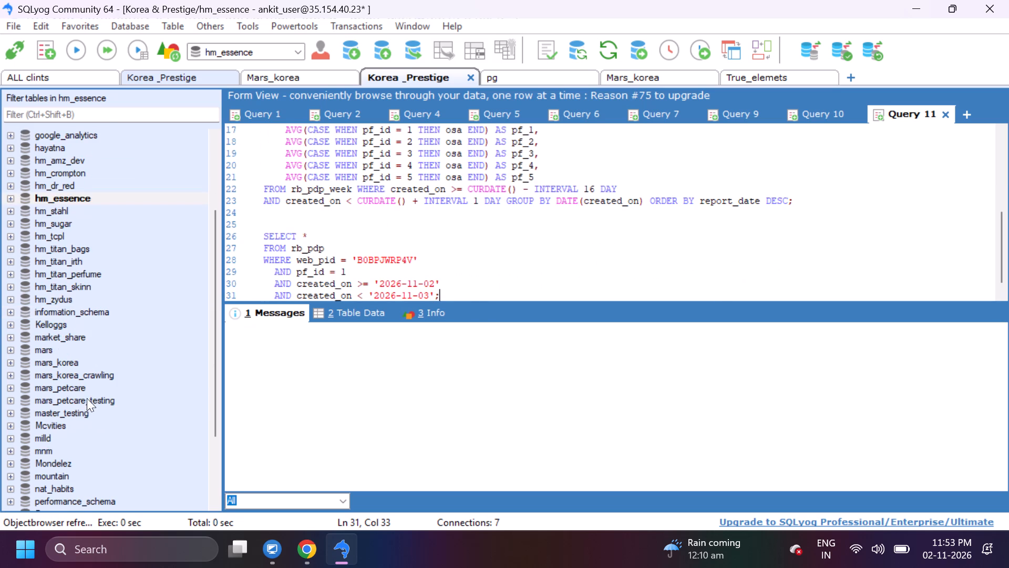
scroll(86, 413, "down", 1)
scroll(84, 386, "up", 3)
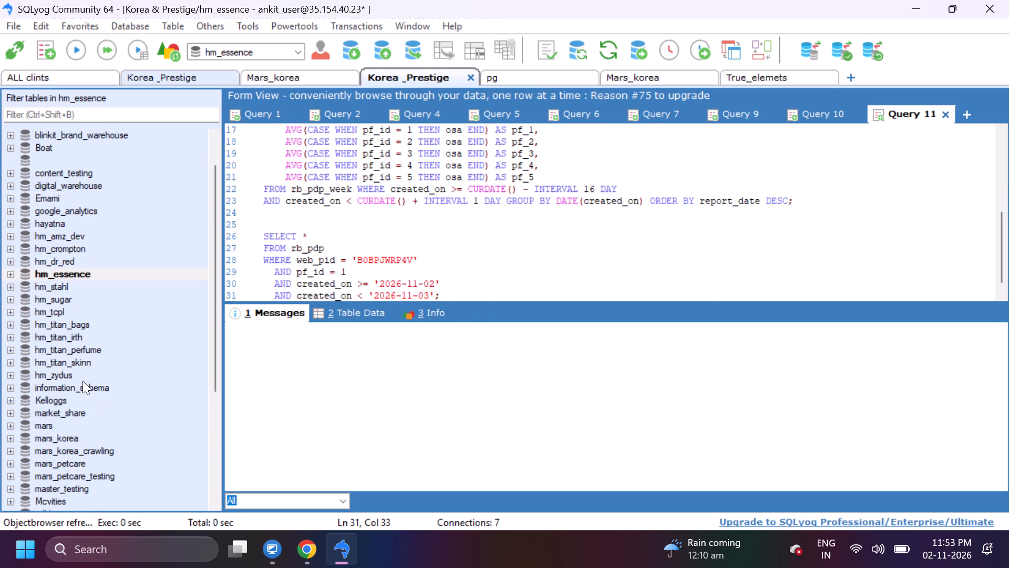
scroll(82, 380, "up", 2)
scroll(74, 379, "down", 1)
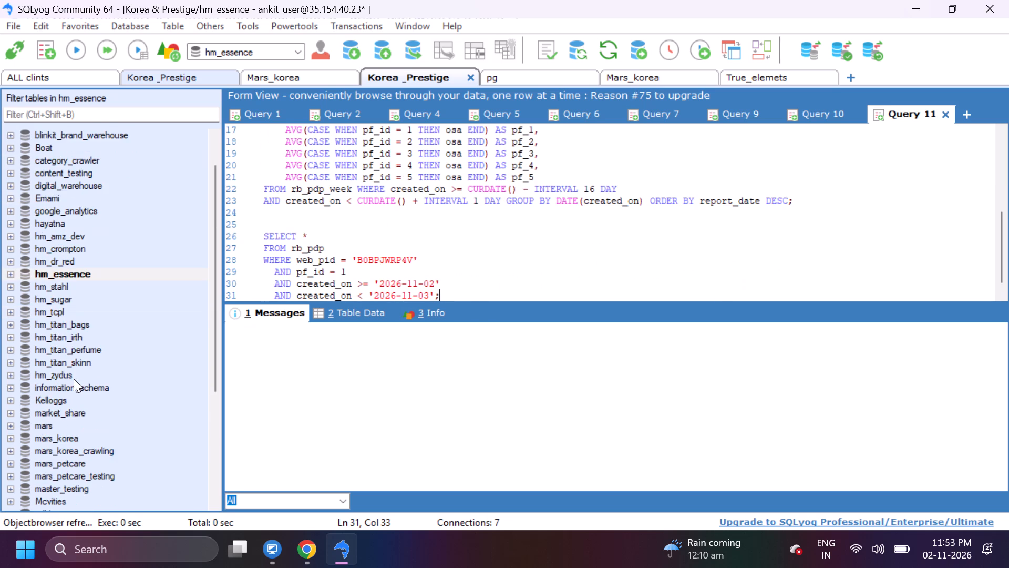
scroll(74, 379, "down", 2)
scroll(84, 448, "down", 2)
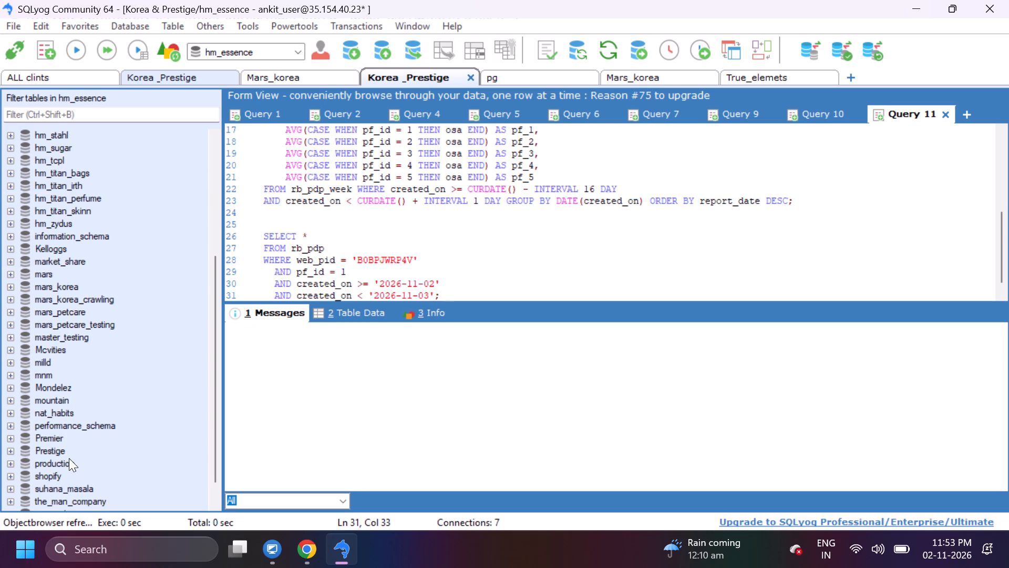
left_click(68, 451)
left_click_drag(461, 293, 425, 288)
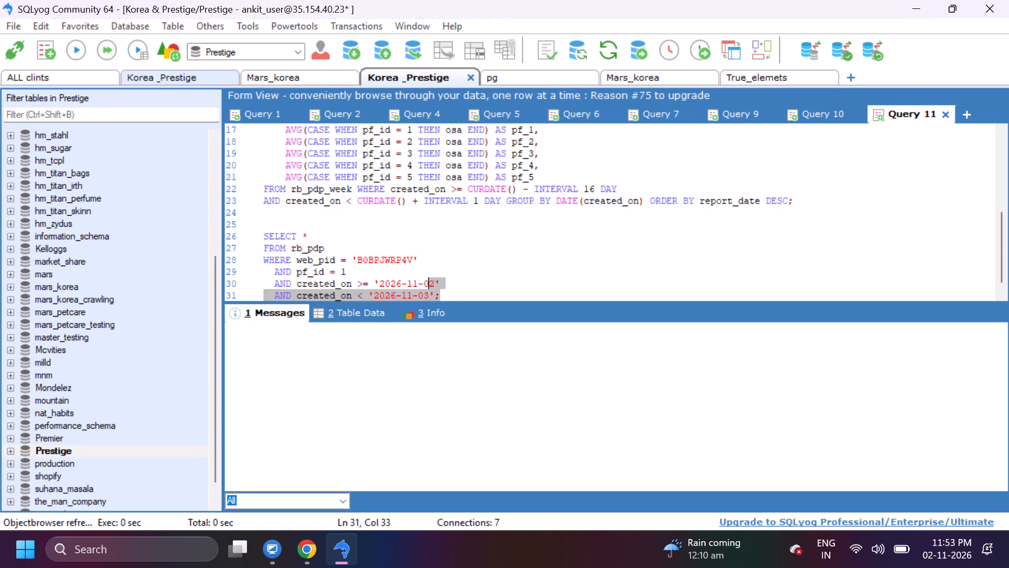
left_click_drag(425, 288, 253, 231)
left_click(111, 48)
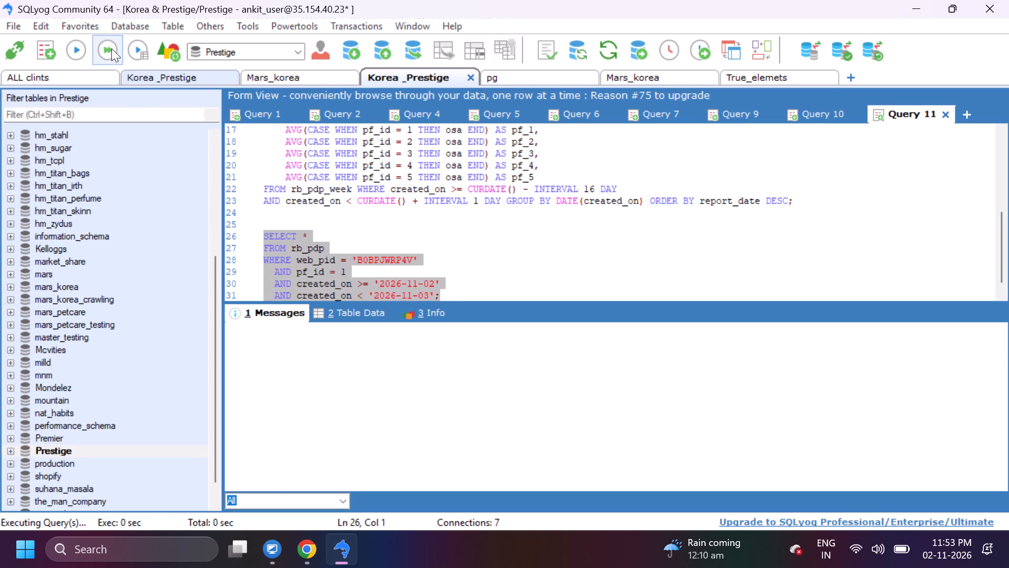
Change the query's table to rb_pdp_week and run the query again.
left_click(469, 292)
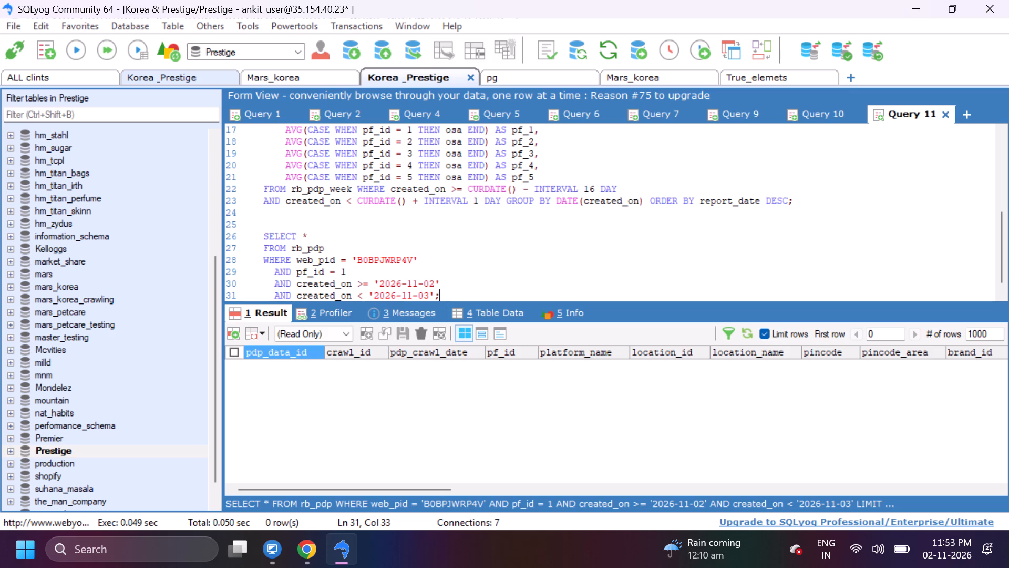
left_click(363, 272)
double_click(336, 250)
key("Right")
type("_week")
scroll(342, 261, "down", 4)
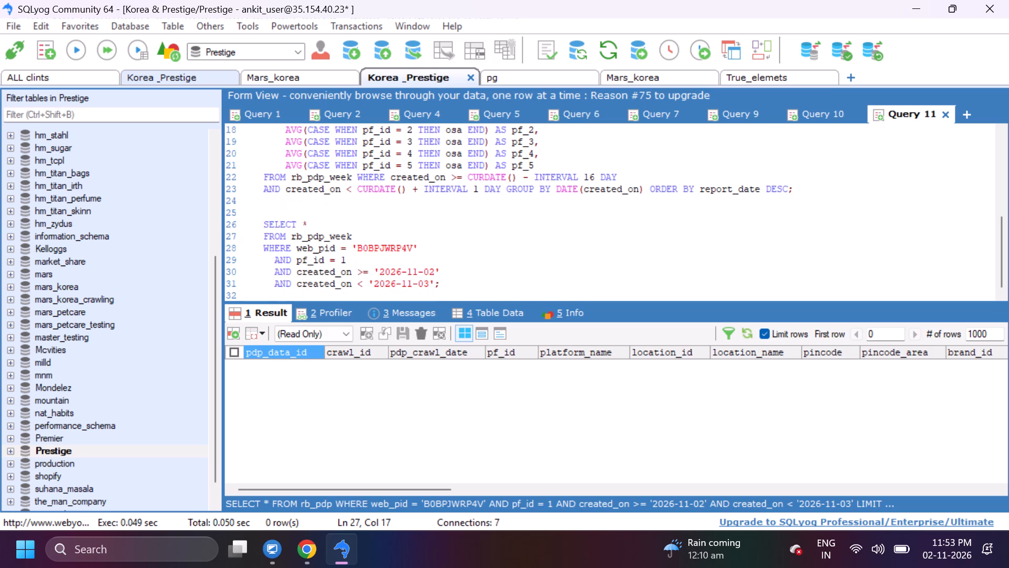
left_click_drag(488, 279, 249, 224)
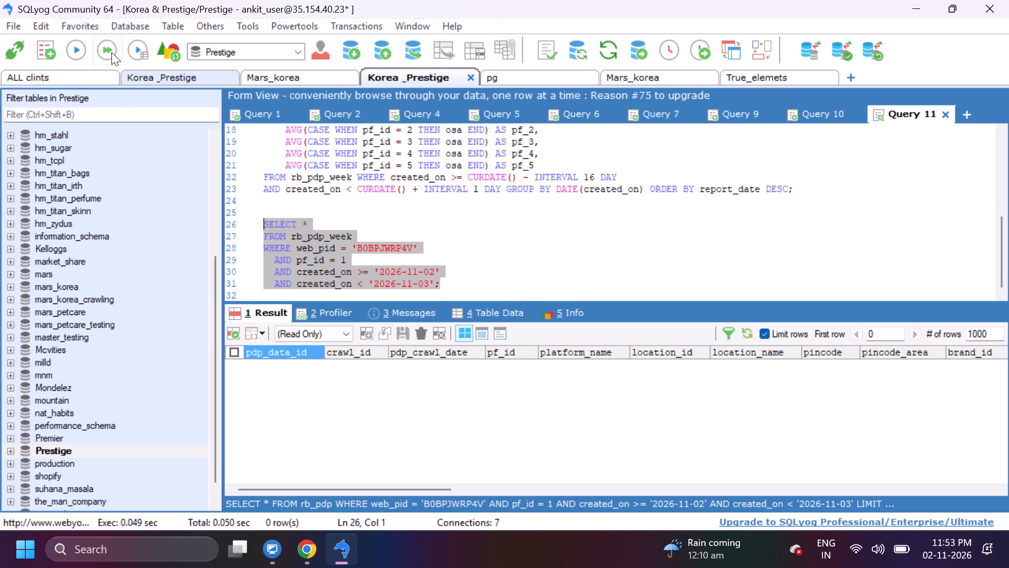
left_click(110, 43)
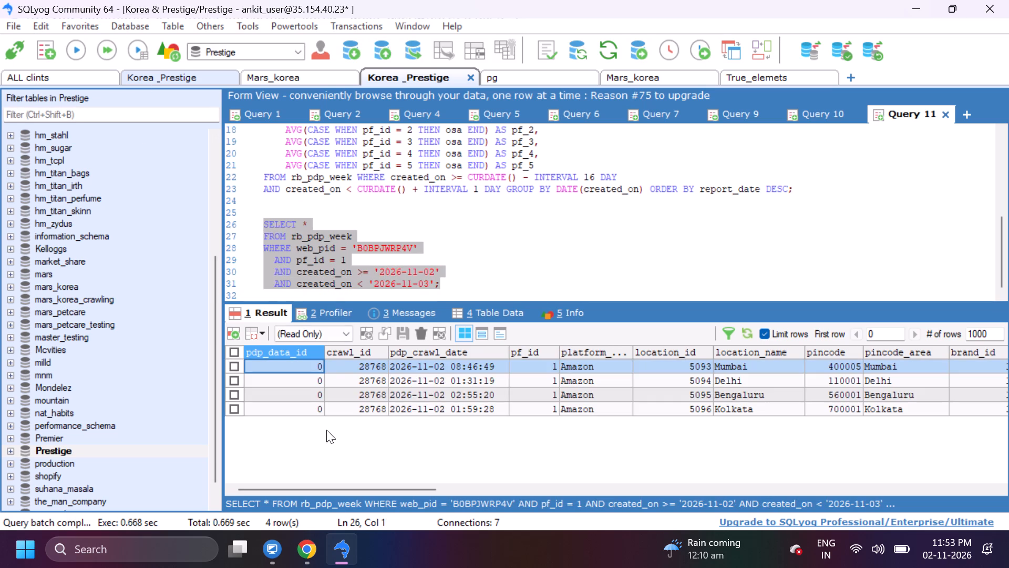
Review the price columns in the results and copy the pdp_page_url from the Mumbai row.
left_click_drag(332, 487, 417, 495)
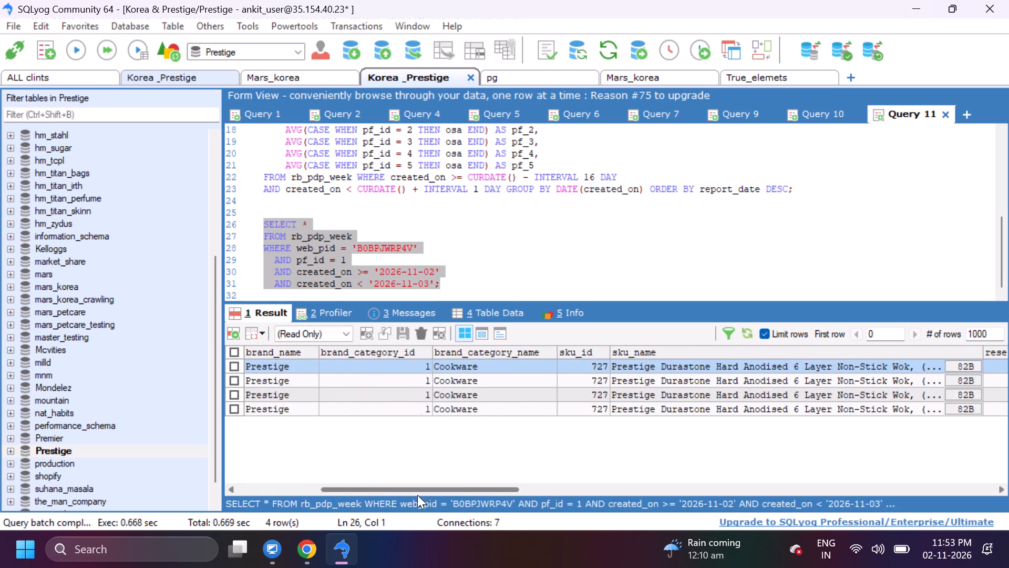
left_click_drag(417, 495, 554, 500)
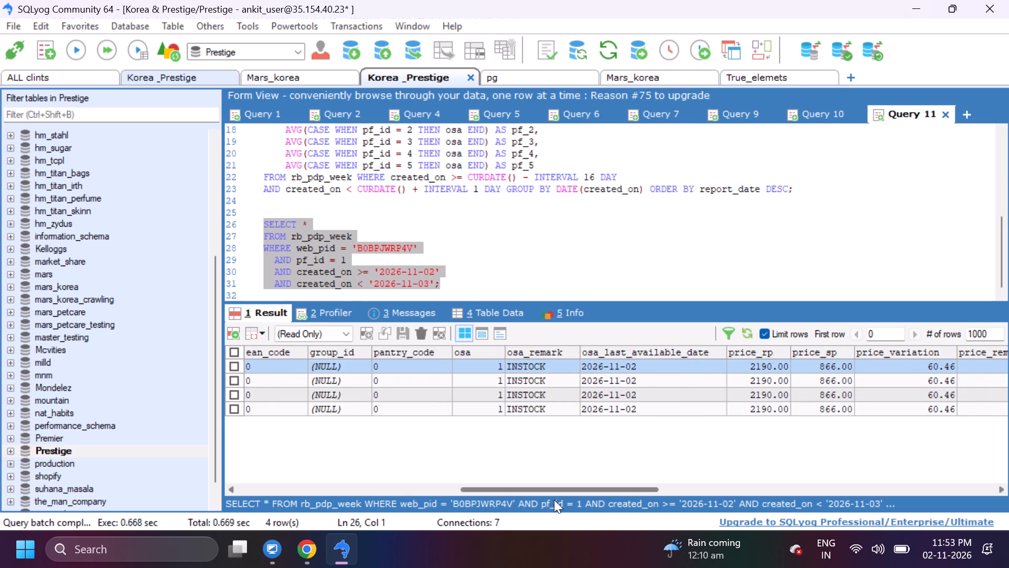
left_click_drag(554, 500, 585, 503)
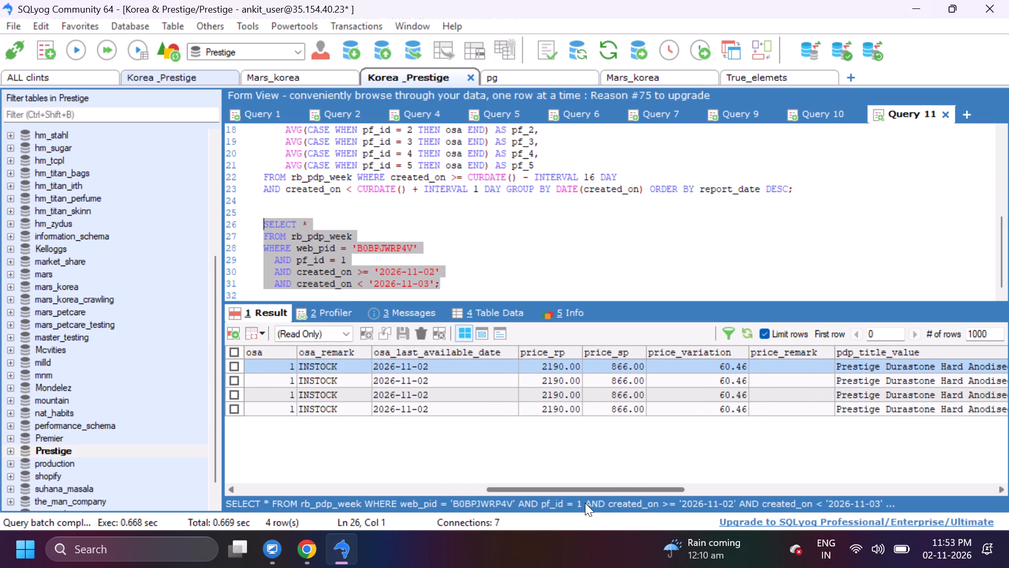
left_click_drag(585, 503, 599, 504)
left_click_drag(630, 486, 643, 487)
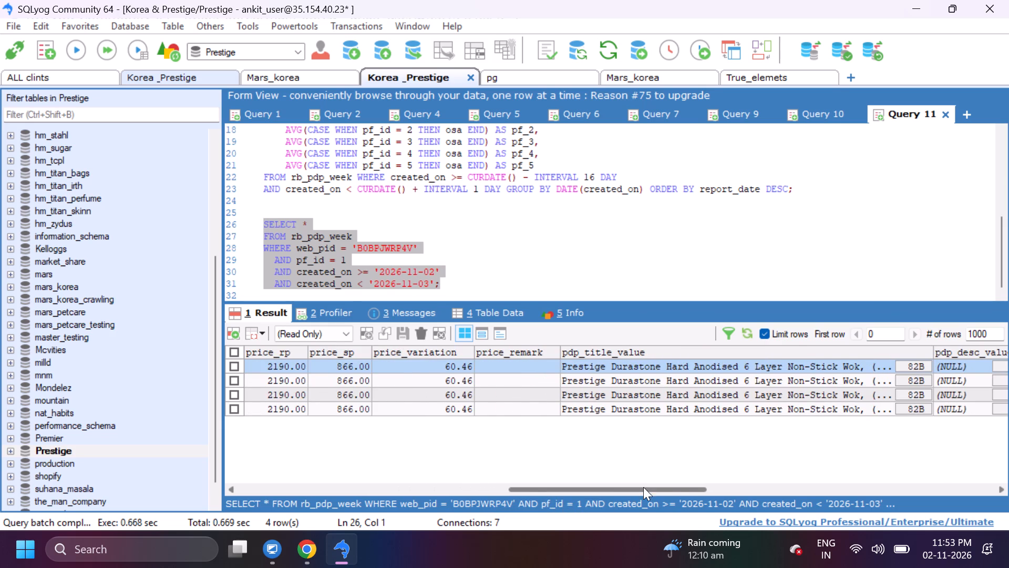
left_click_drag(643, 487, 619, 491)
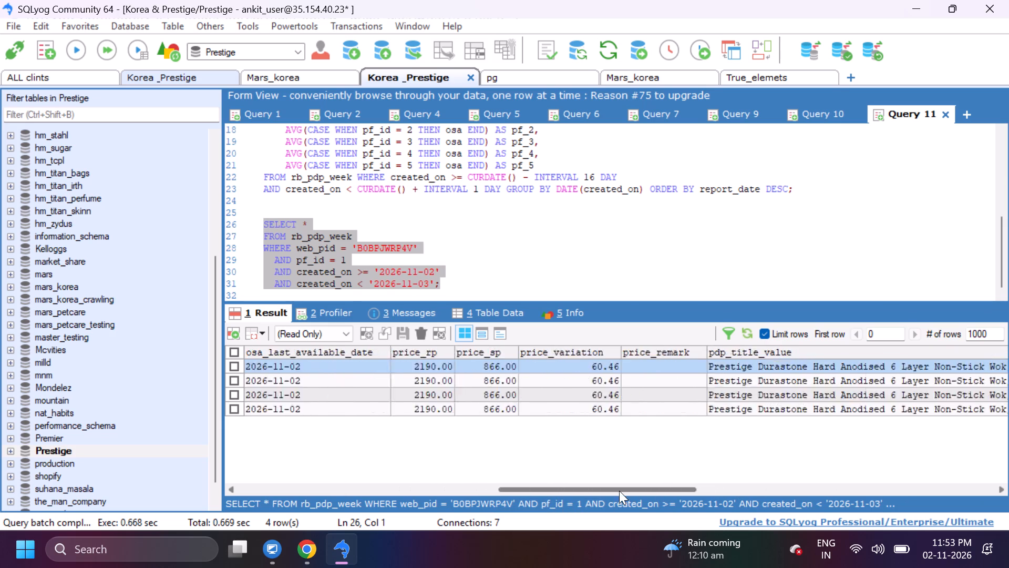
left_click_drag(619, 491, 538, 491)
left_click(521, 364)
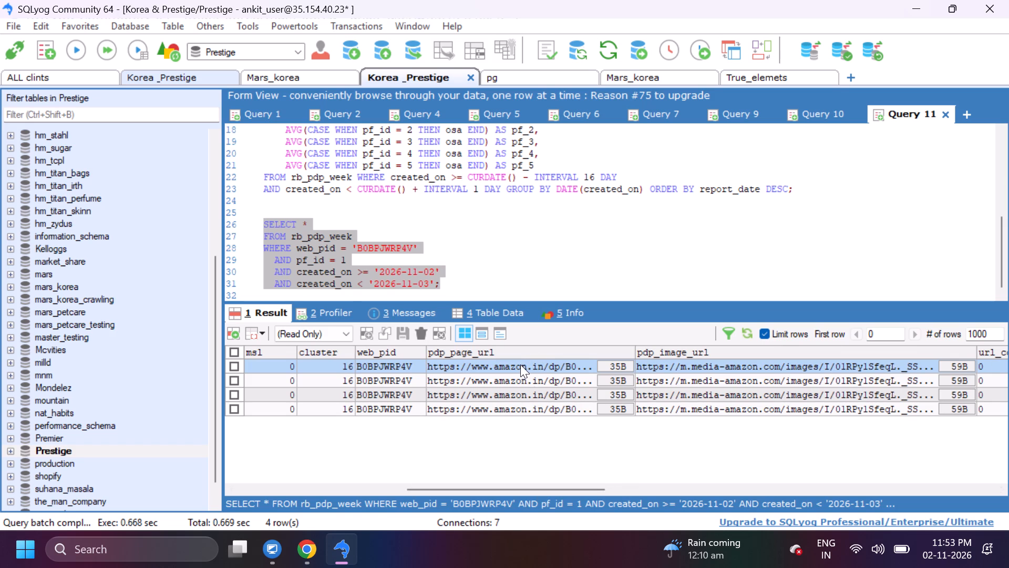
key("ctrl+c")
Switch to Chrome and open the copied Amazon product URL in a new window.
left_click(308, 550)
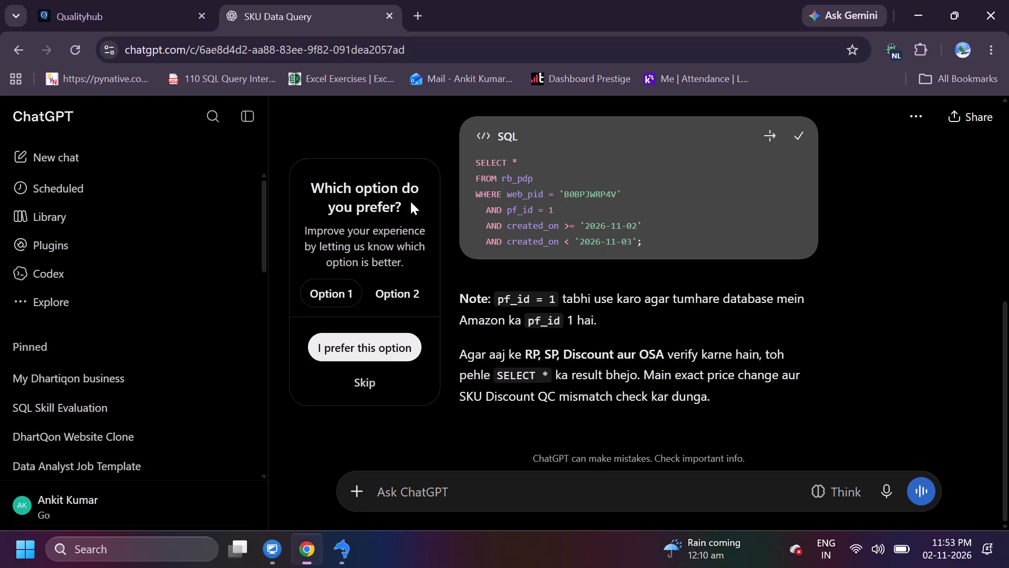
left_click(416, 12)
left_click(390, 51)
key("ctrl+v")
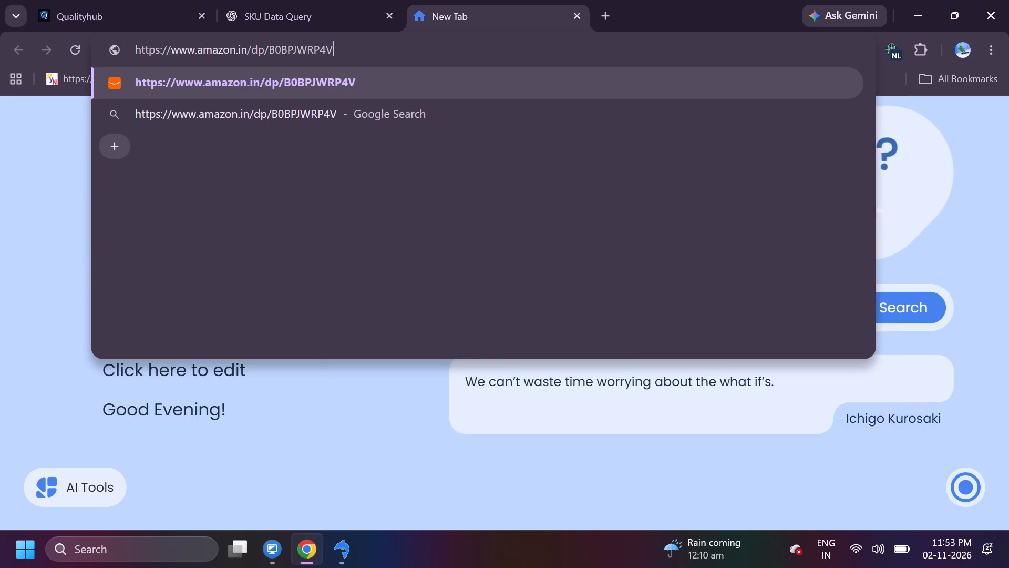
key("shift+Return")
key("Return")
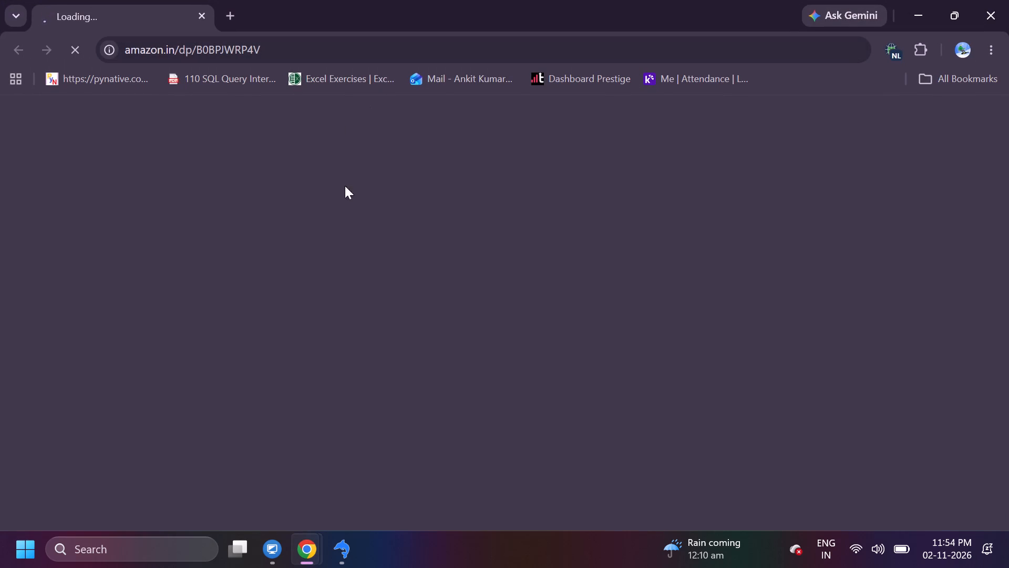
Return to SQLyog and copy the pincode from the Mumbai row of the query results.
left_click(331, 543)
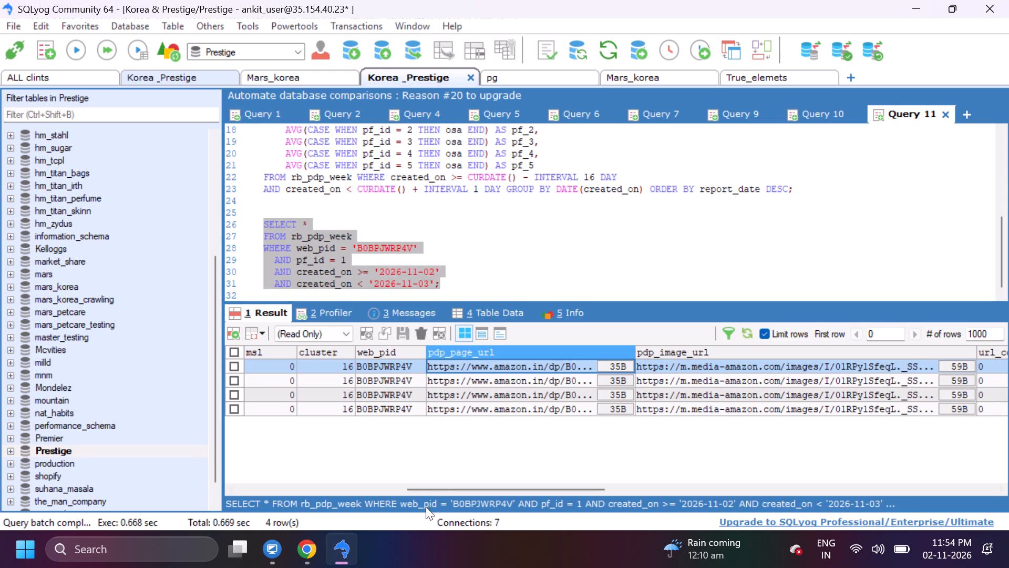
left_click_drag(448, 492, 405, 489)
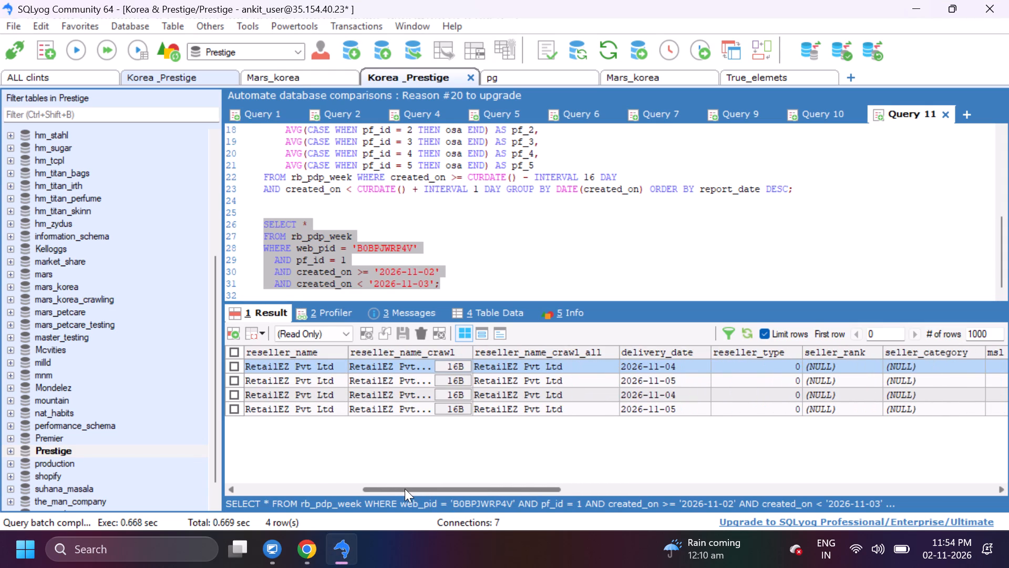
left_click_drag(405, 489, 347, 492)
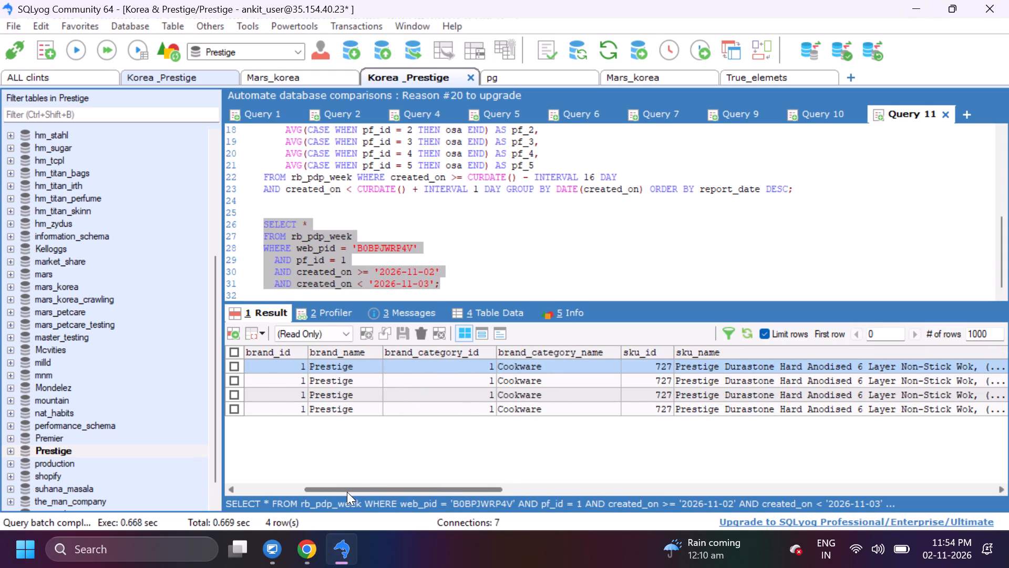
left_click_drag(347, 492, 319, 490)
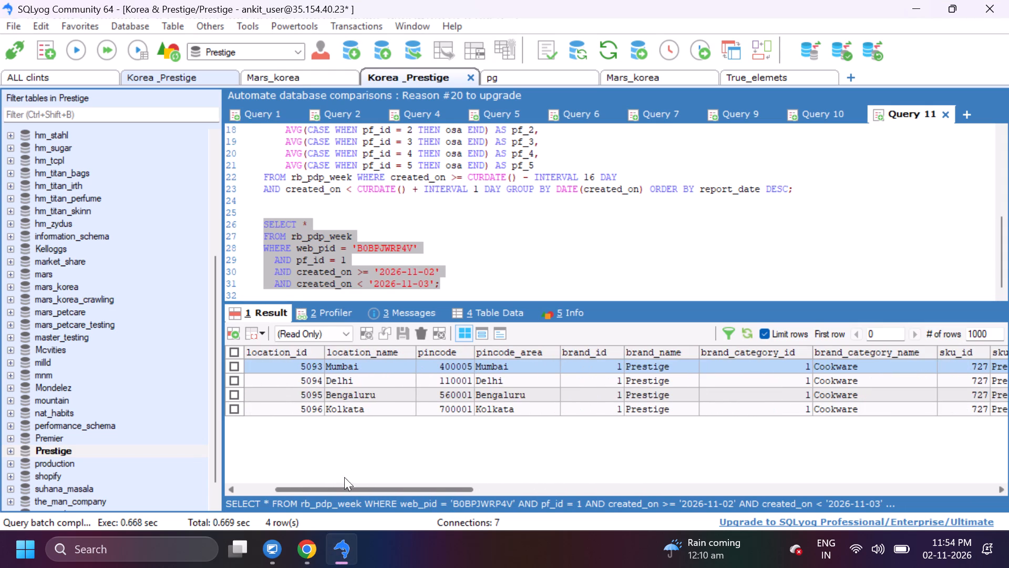
left_click(446, 363)
key("ctrl+c")
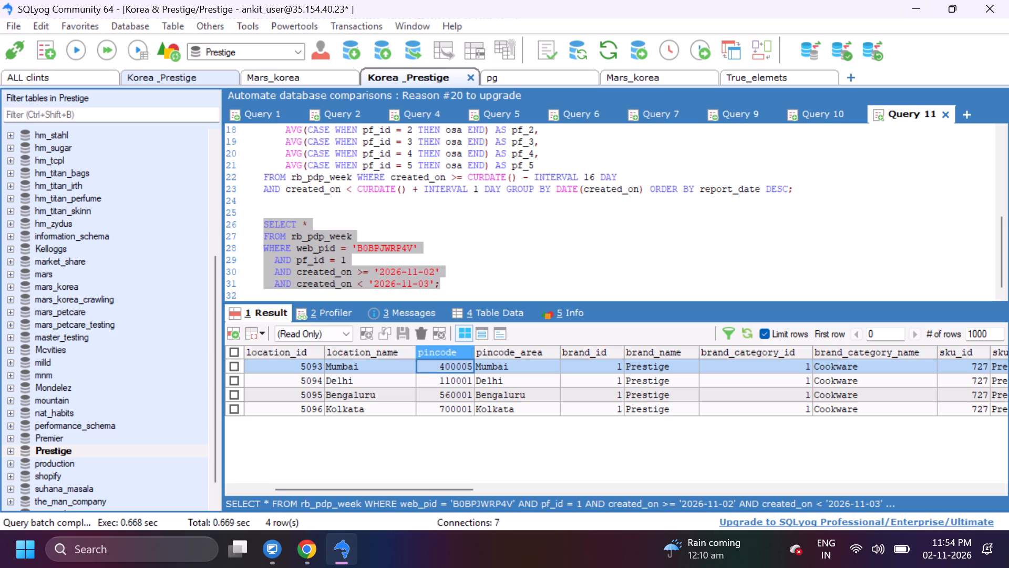
Return to the Amazon product window and check the wok's delivery location, selling price and MRP.
left_click(300, 555)
left_click(374, 465)
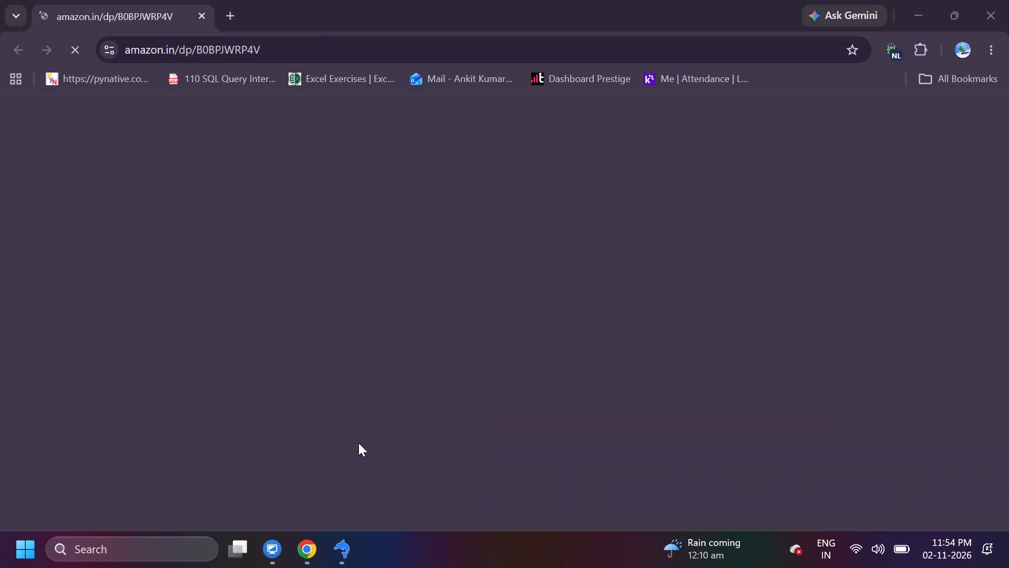
scroll(253, 266, "up", 1)
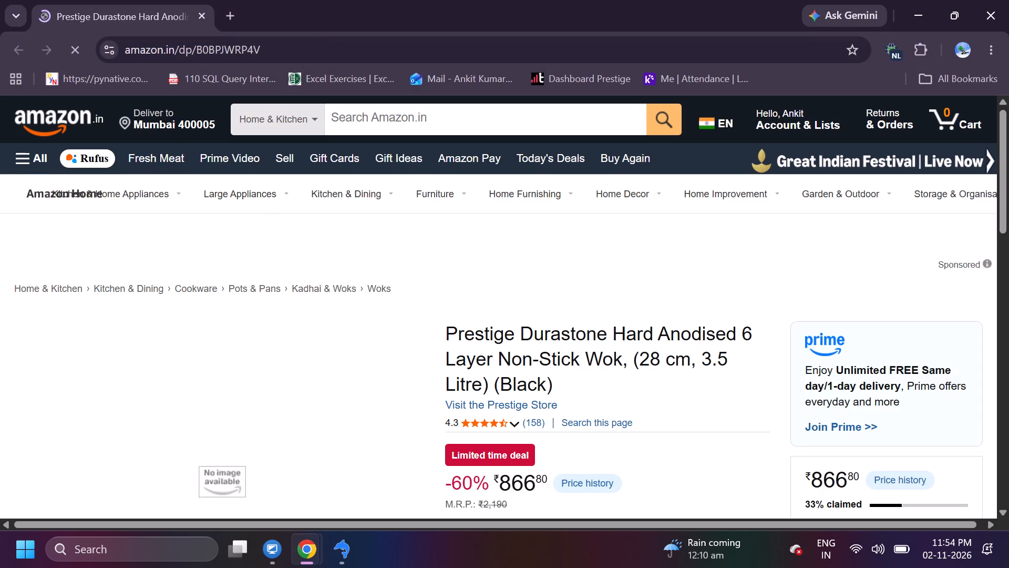
scroll(504, 318, "down", 2)
scroll(515, 336, "up", 2)
scroll(548, 389, "down", 1)
scroll(548, 388, "up", 1)
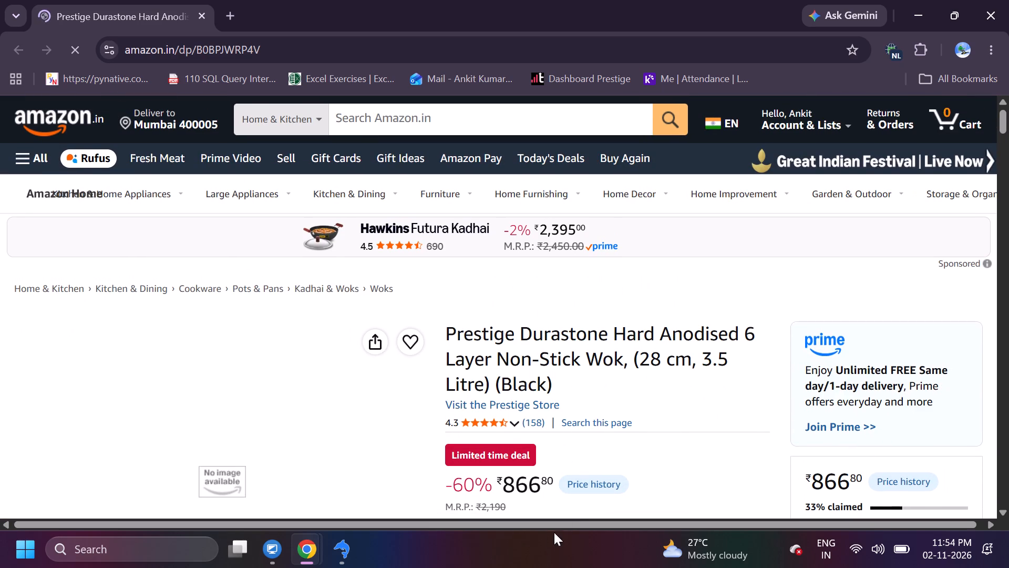
Use Snipping Tool to capture the Amazon wok page from the site header down to the MRP, and copy the snip.
left_click(146, 549)
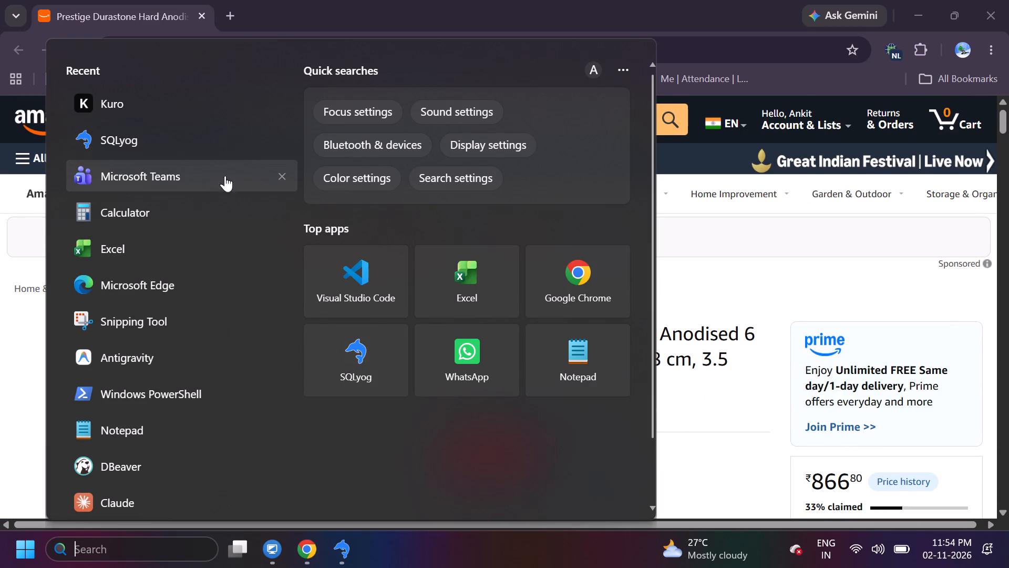
key("s")
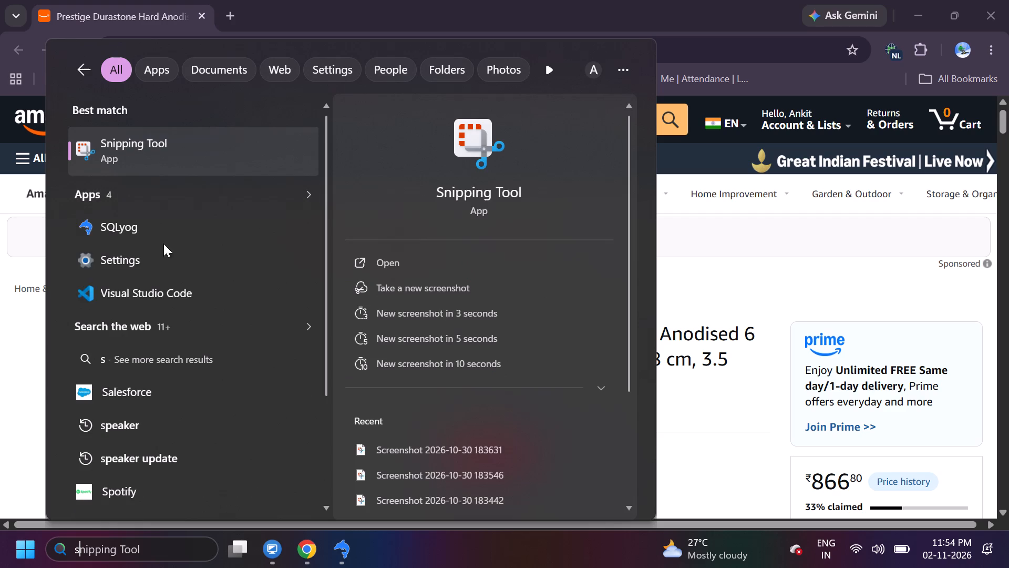
left_click(401, 268)
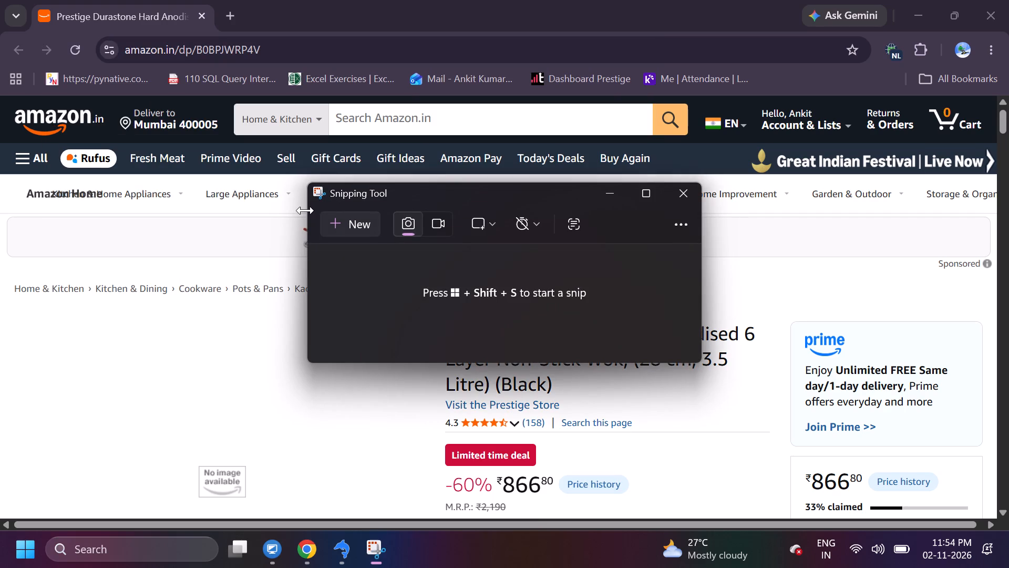
left_click(346, 214)
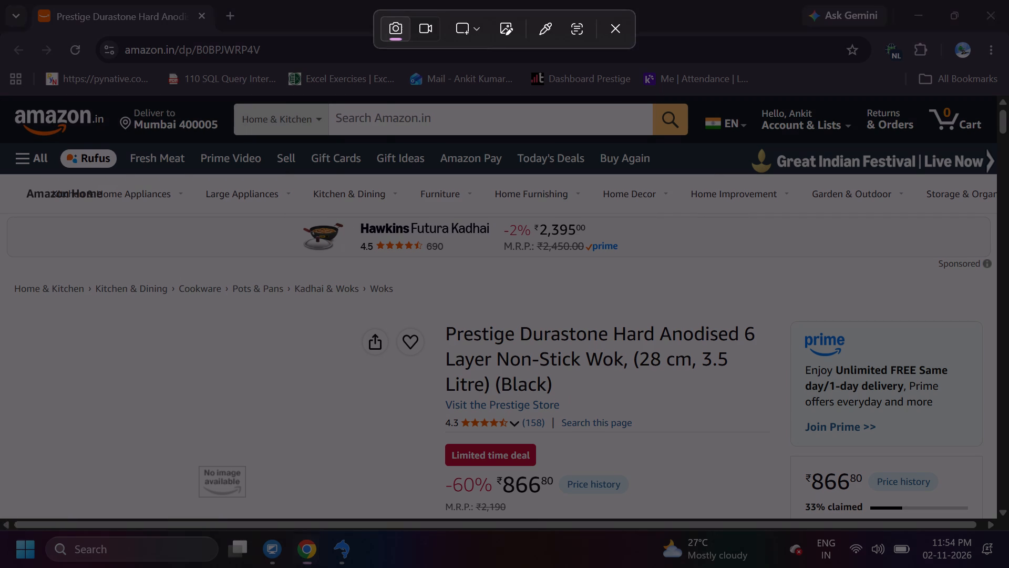
left_click_drag(0, 97, 1008, 492)
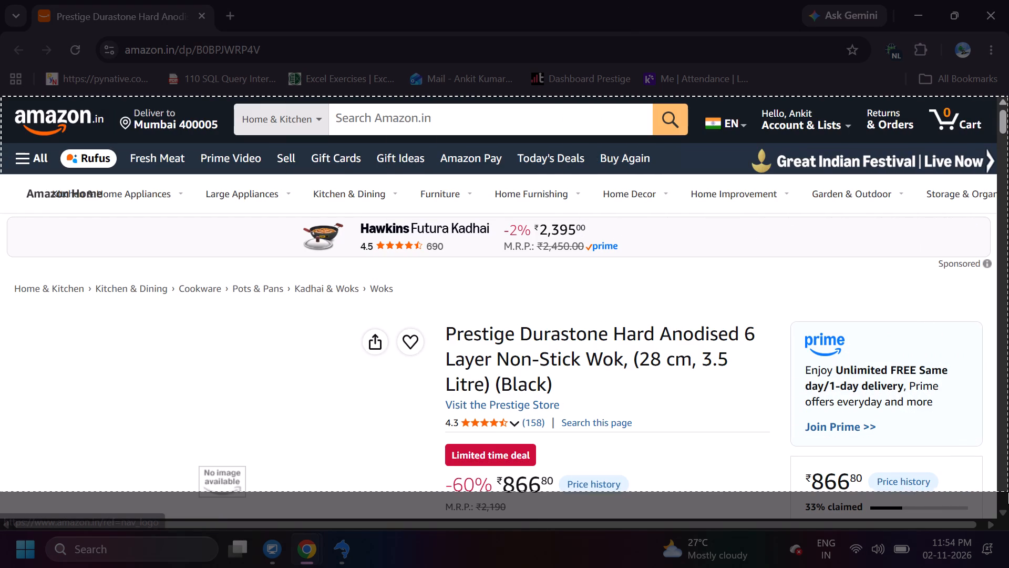
left_click_drag(1008, 492, 1008, 525)
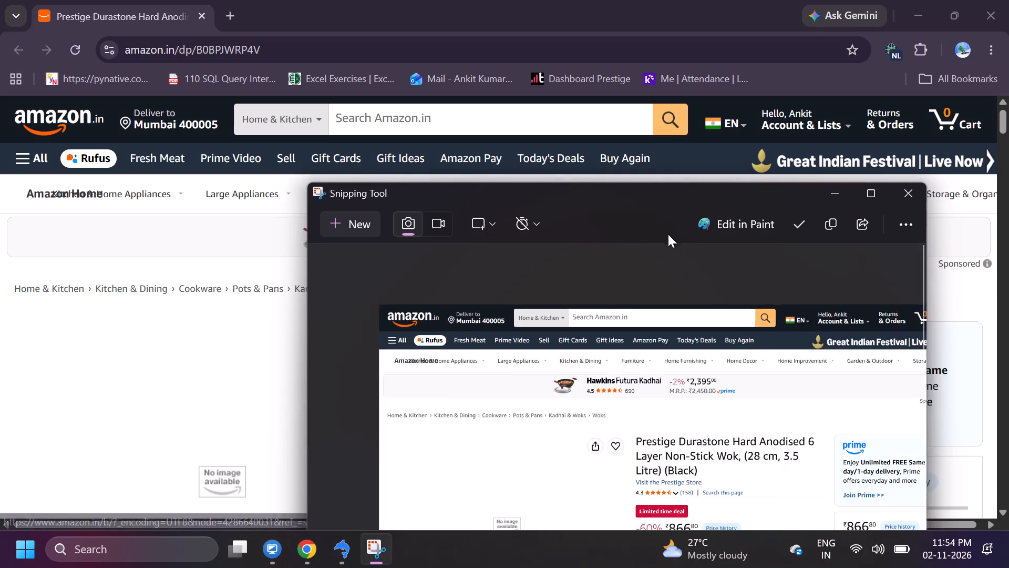
left_click(834, 225)
left_click(844, 194)
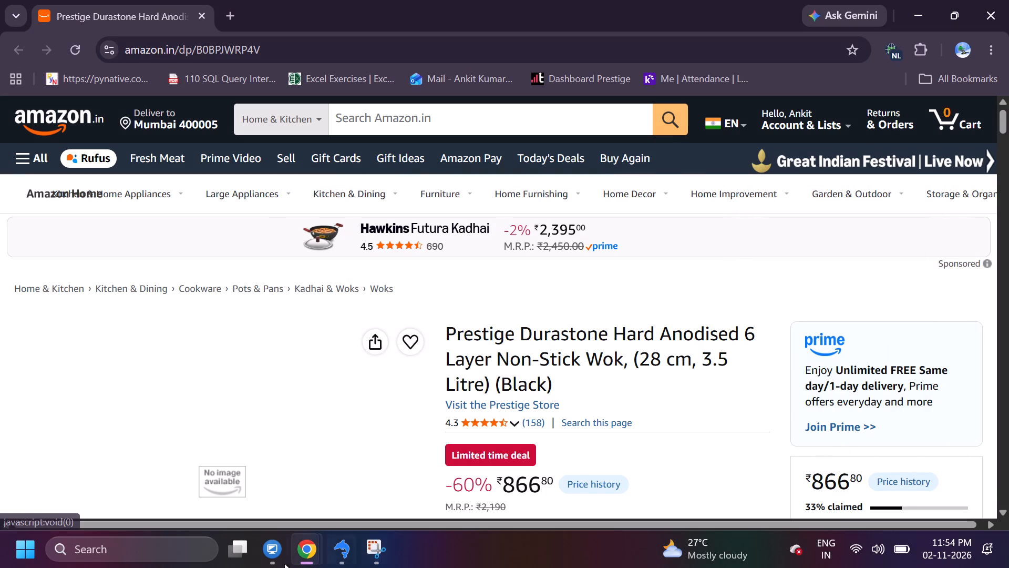
Search the computer for Microsoft Teams to switch to it.
left_click(184, 552)
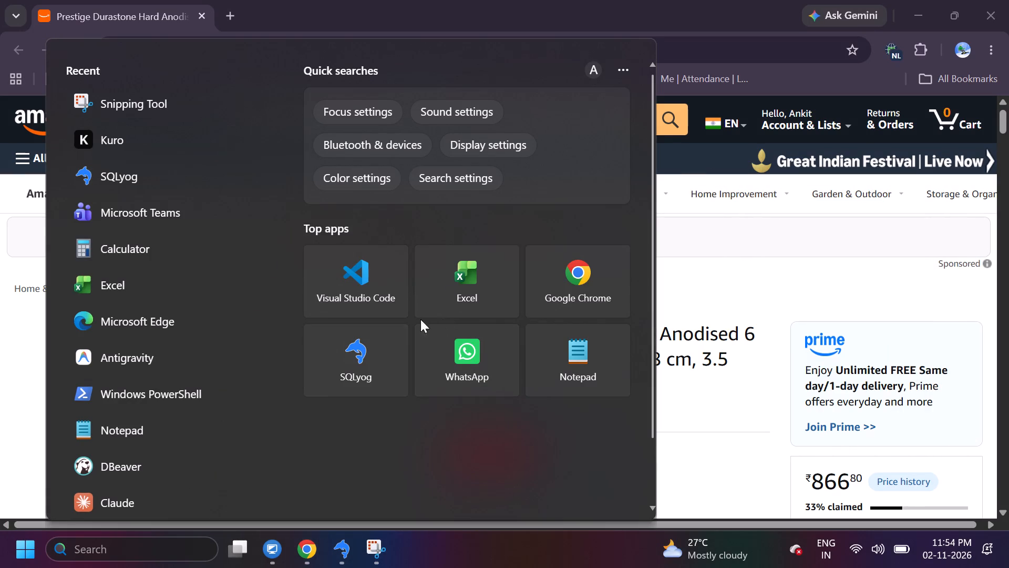
left_click(147, 552)
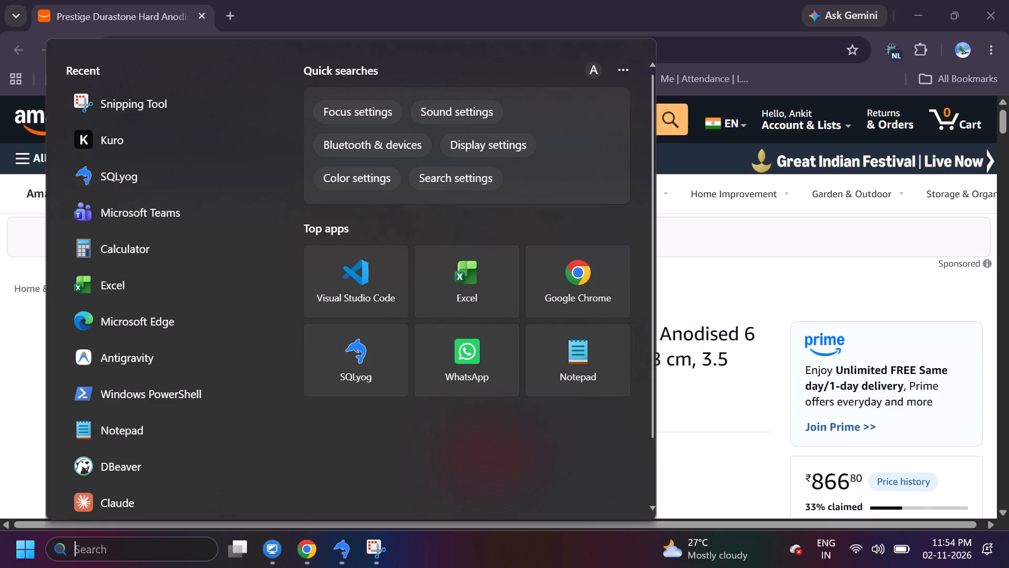
key("t")
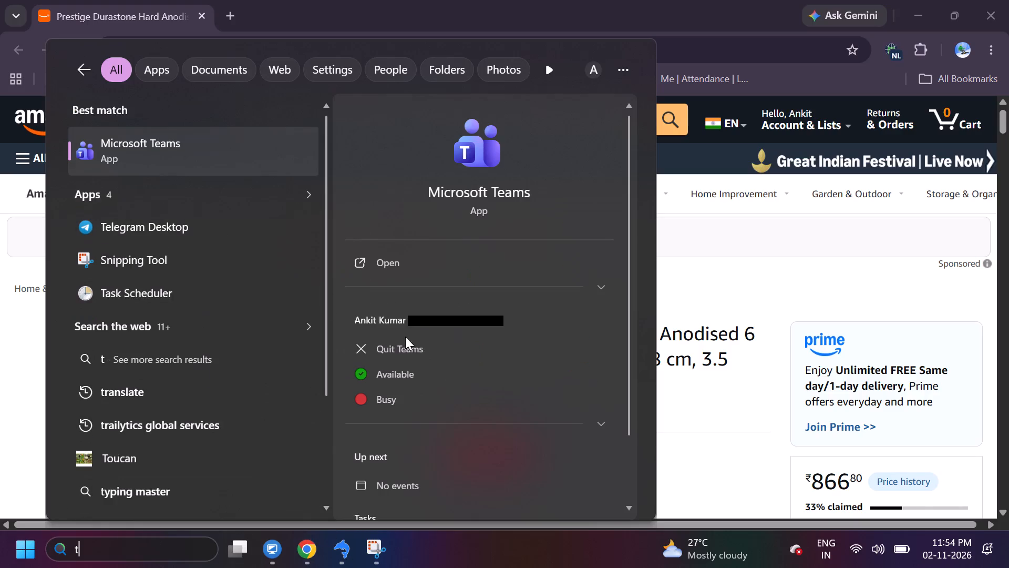
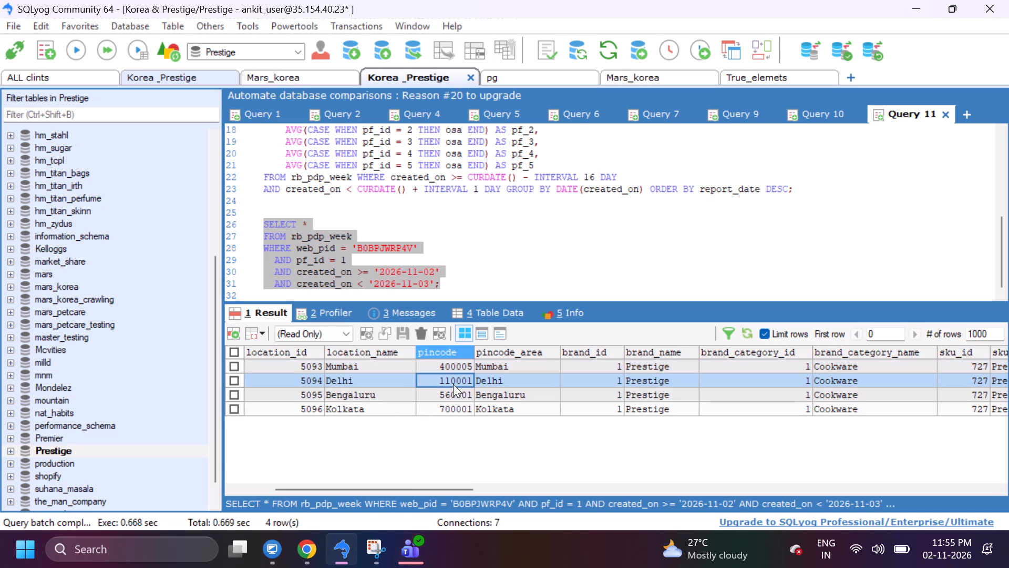
Switch to the Amazon wok page in Chrome and change its delivery location to the copied Delhi pincode 110001.
left_click(318, 546)
left_click(326, 466)
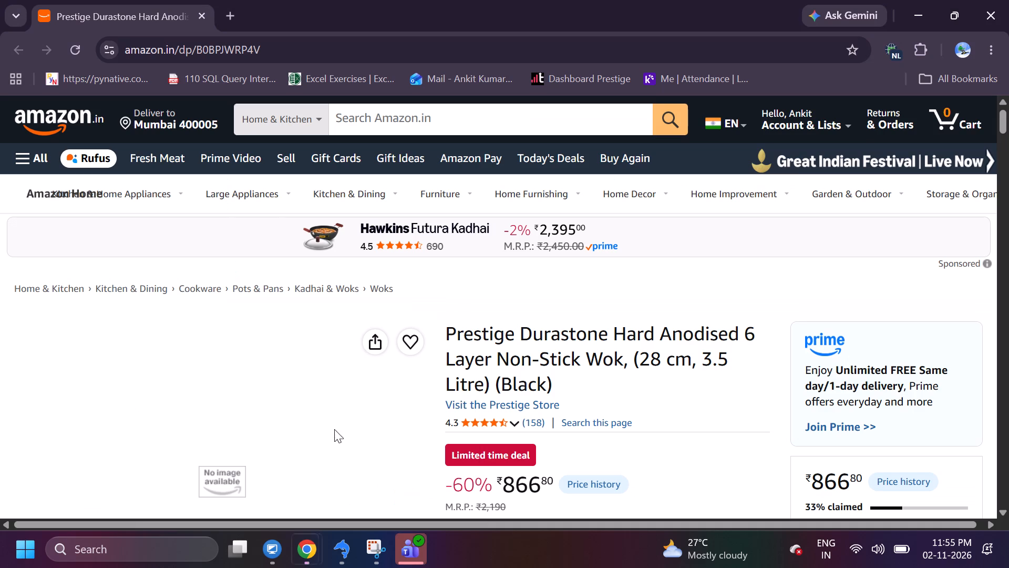
left_click(174, 132)
scroll(374, 352, "down", 7)
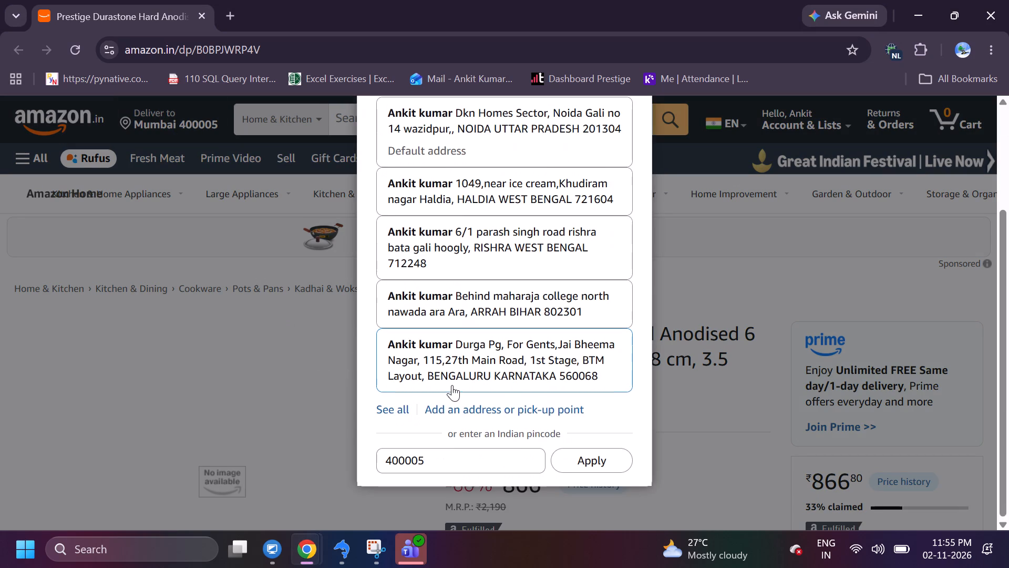
scroll(452, 385, "down", 4)
left_click_drag(442, 455, 377, 458)
key("ctrl+v")
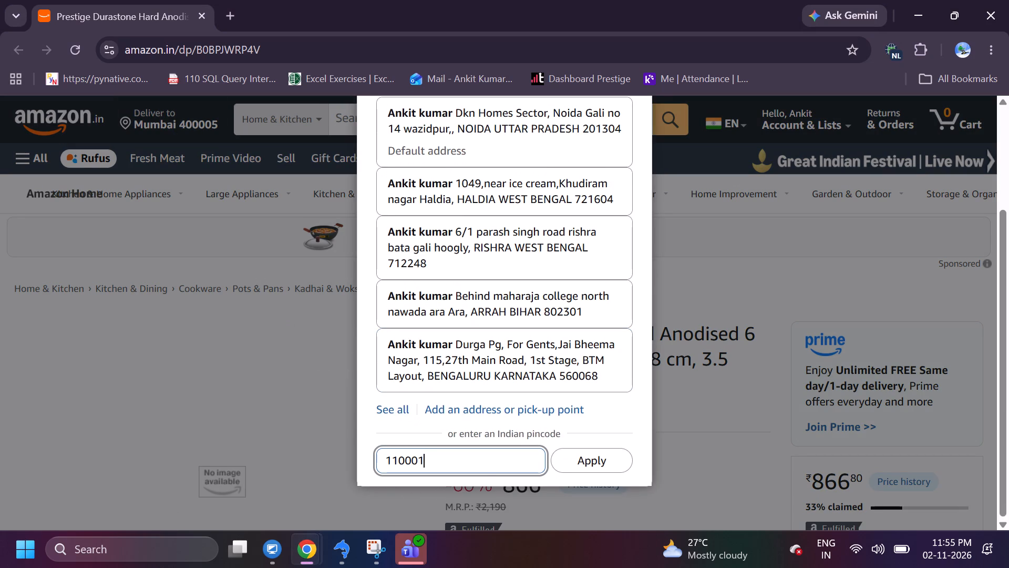
left_click(586, 460)
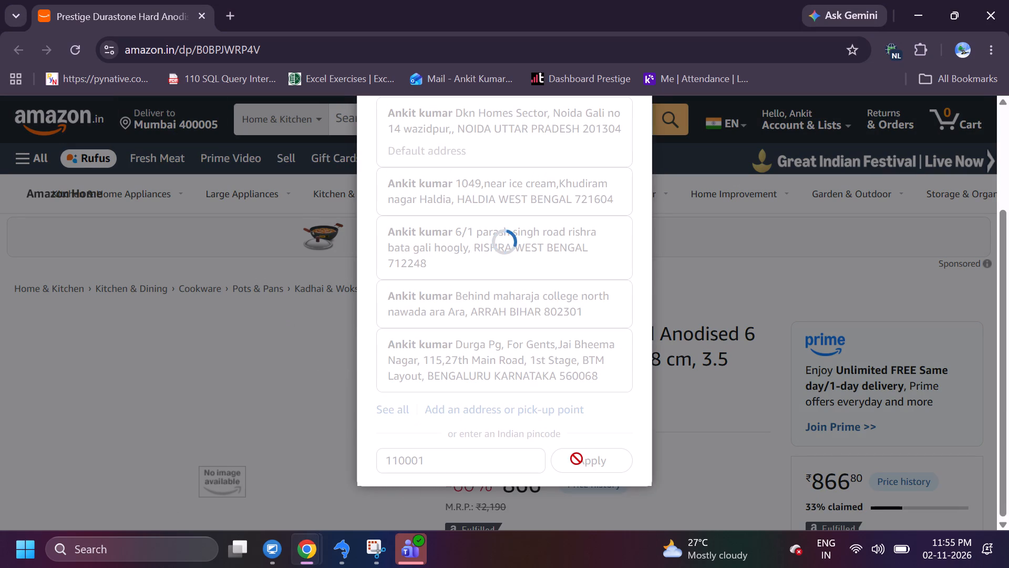
Use Snipping Tool to capture the full browser window with the wok page for New Delhi, down to the MRP, and copy the snip.
scroll(610, 326, "up", 1)
scroll(609, 323, "down", 1)
scroll(608, 330, "up", 2)
scroll(592, 380, "down", 1)
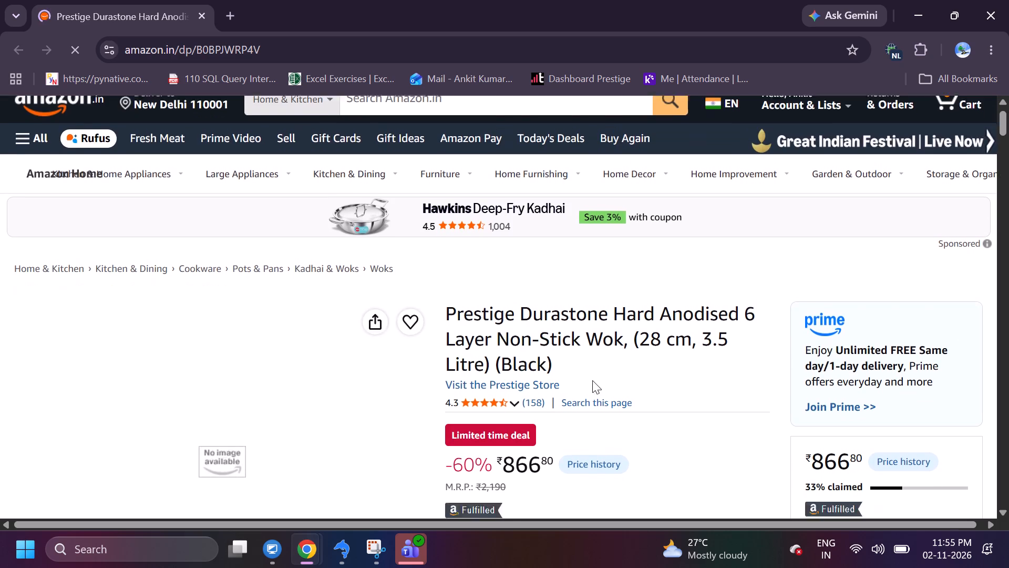
scroll(593, 381, "up", 1)
left_click(376, 545)
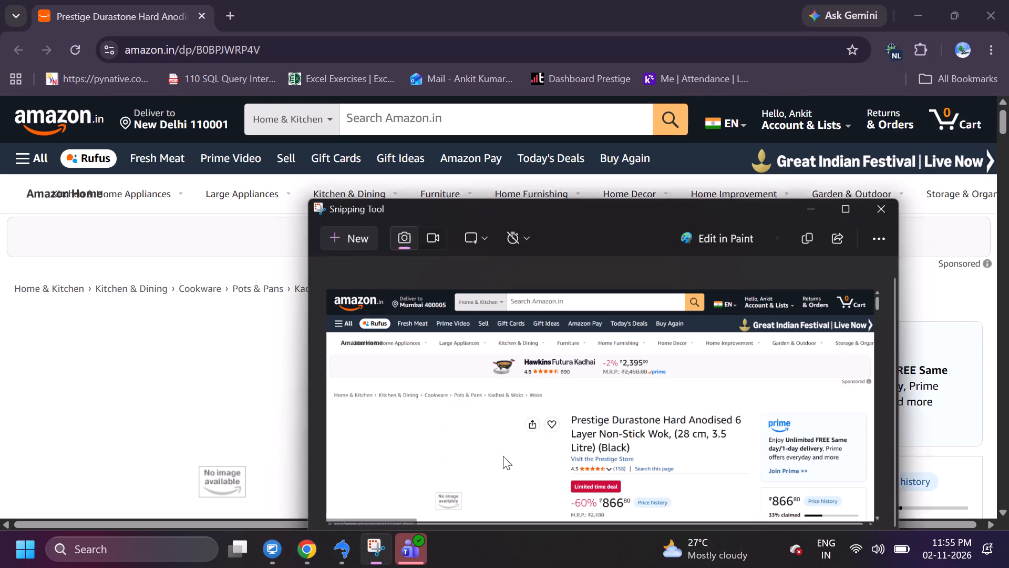
left_click(372, 224)
left_click_drag(1, 0, 4, 12)
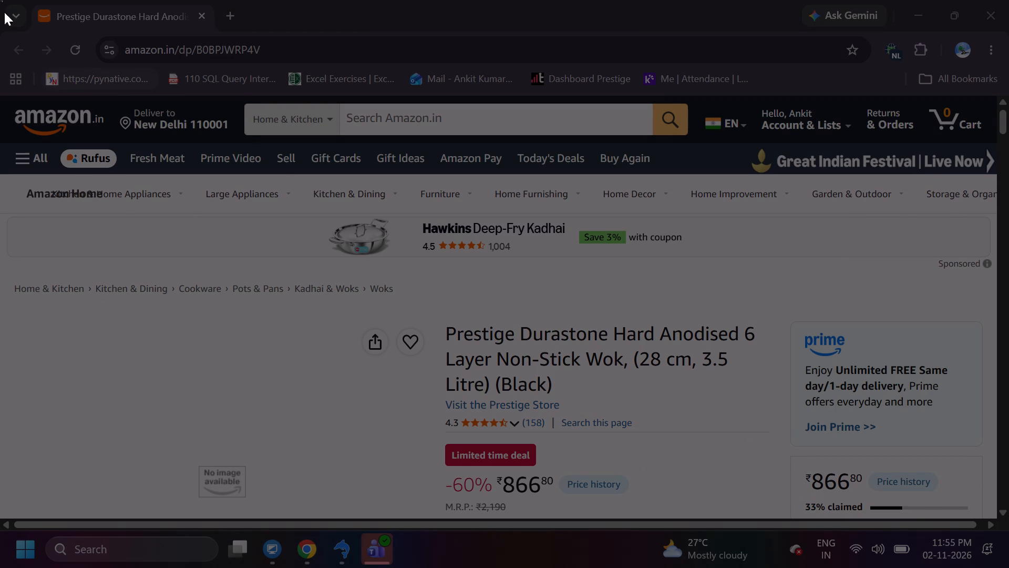
left_click_drag(4, 12, 1008, 521)
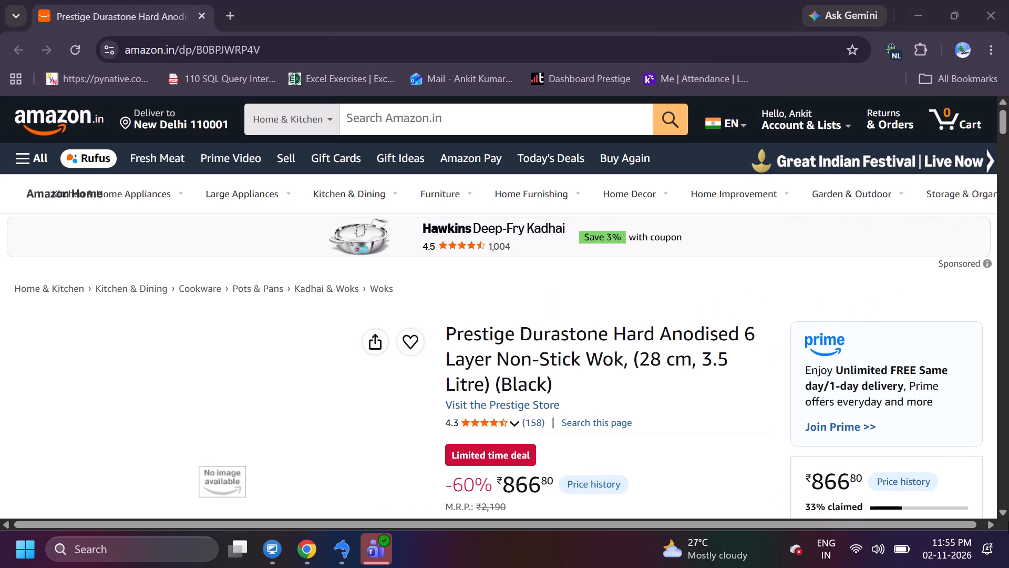
left_click(833, 222)
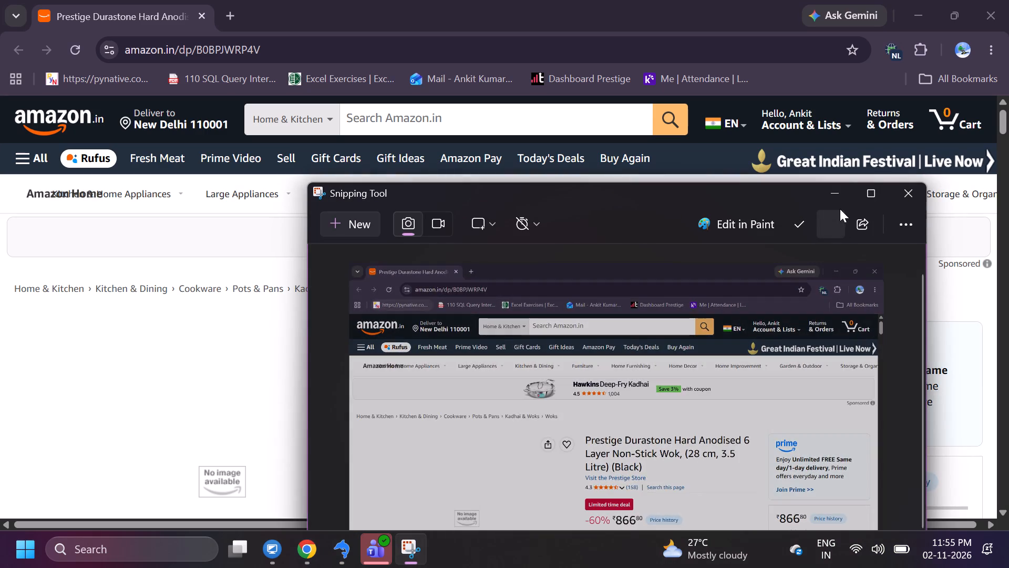
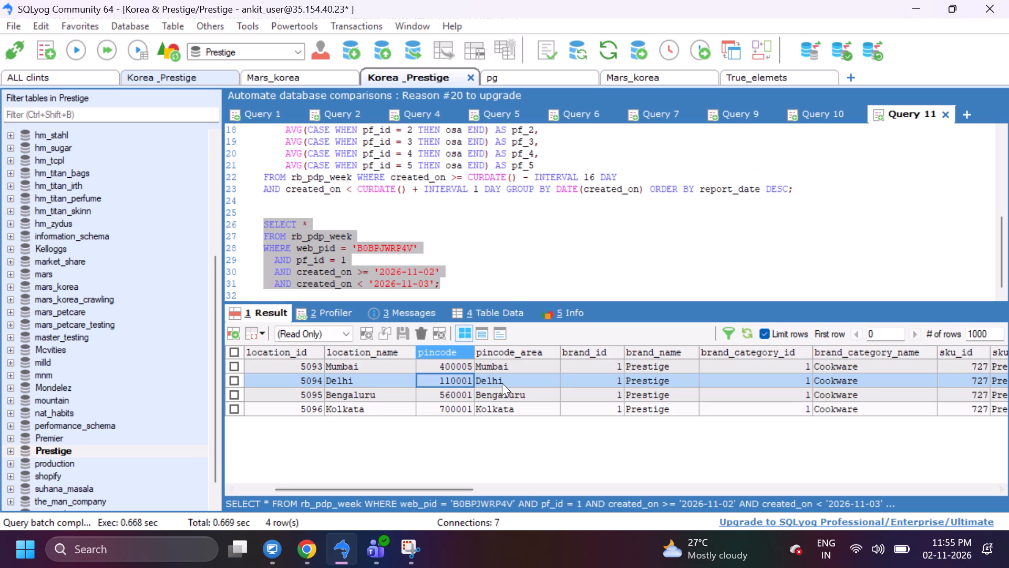
Switch to the Chrome window holding the Qualityhub page and close its empty new tab.
left_click(303, 552)
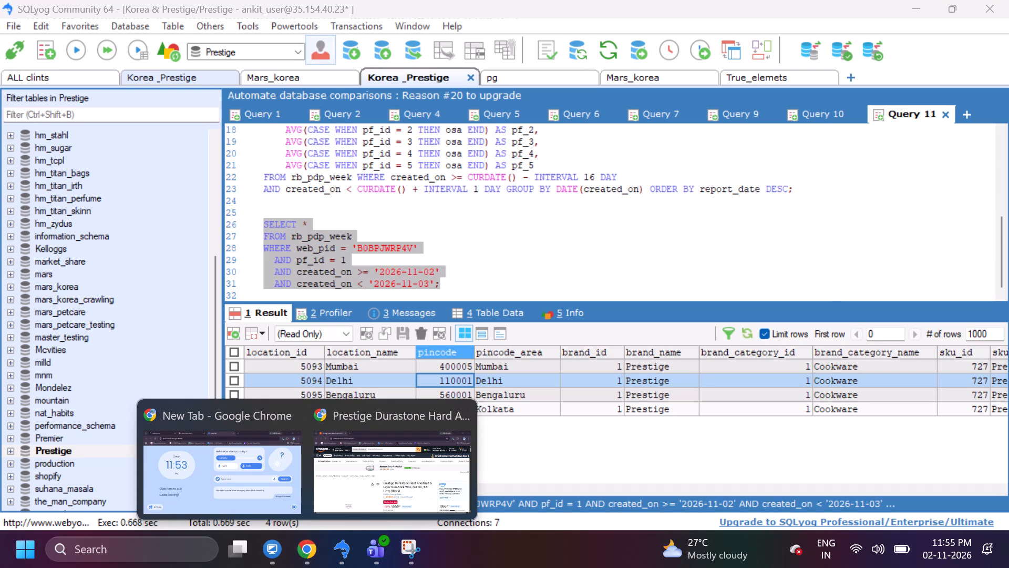
left_click(270, 456)
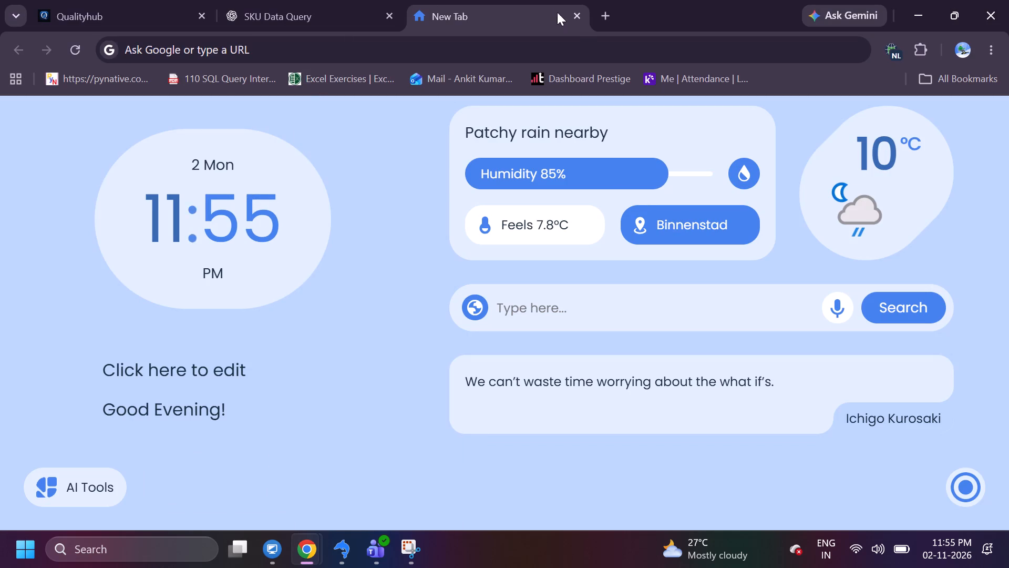
left_click(576, 13)
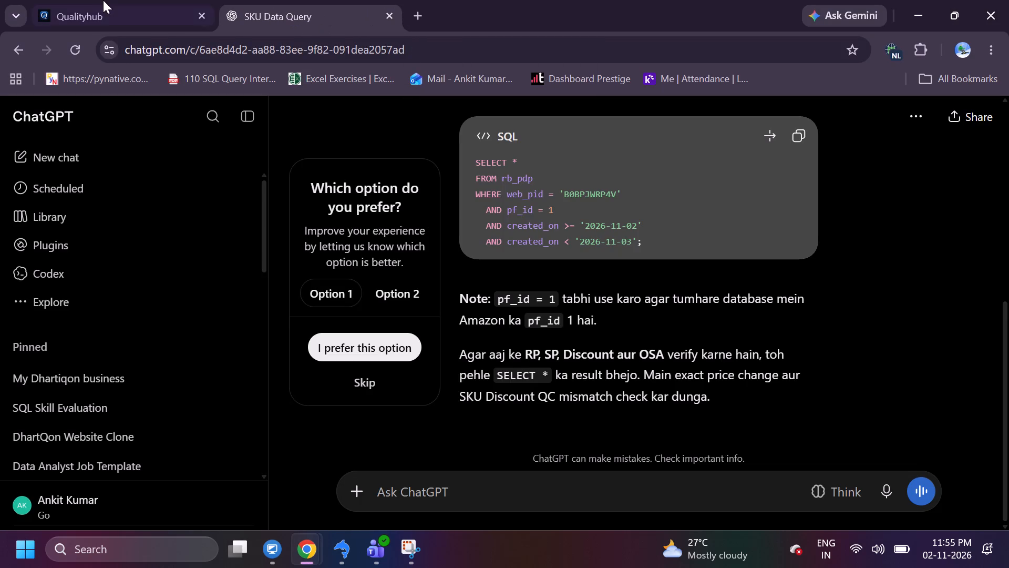
In Qualityhub's PDP Check report for Prestige, update the flagged RP and SP price issues for Flipkart and Amazon.
left_click(105, 0)
scroll(580, 364, "up", 1)
left_click(582, 449)
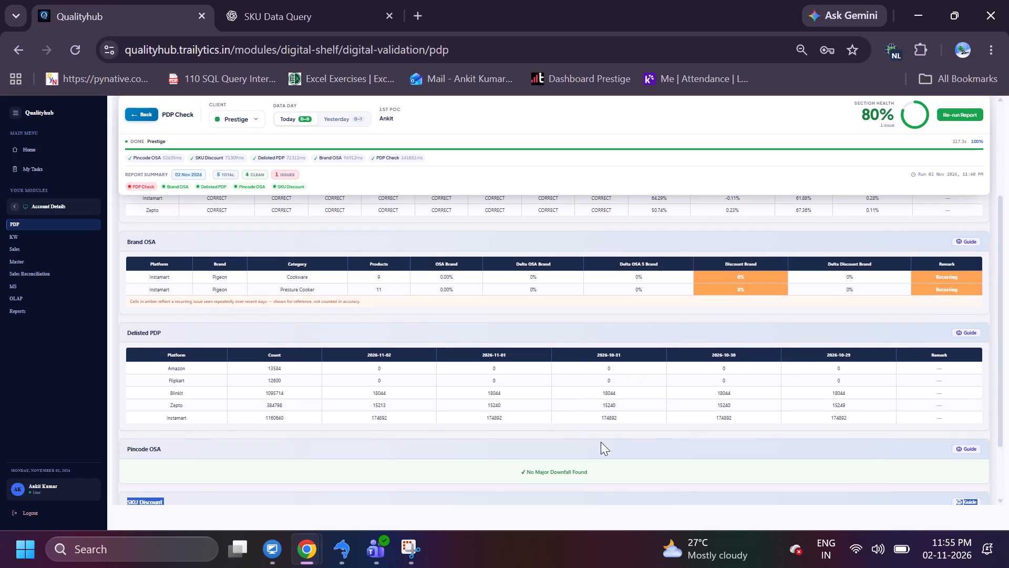
scroll(689, 424, "up", 2)
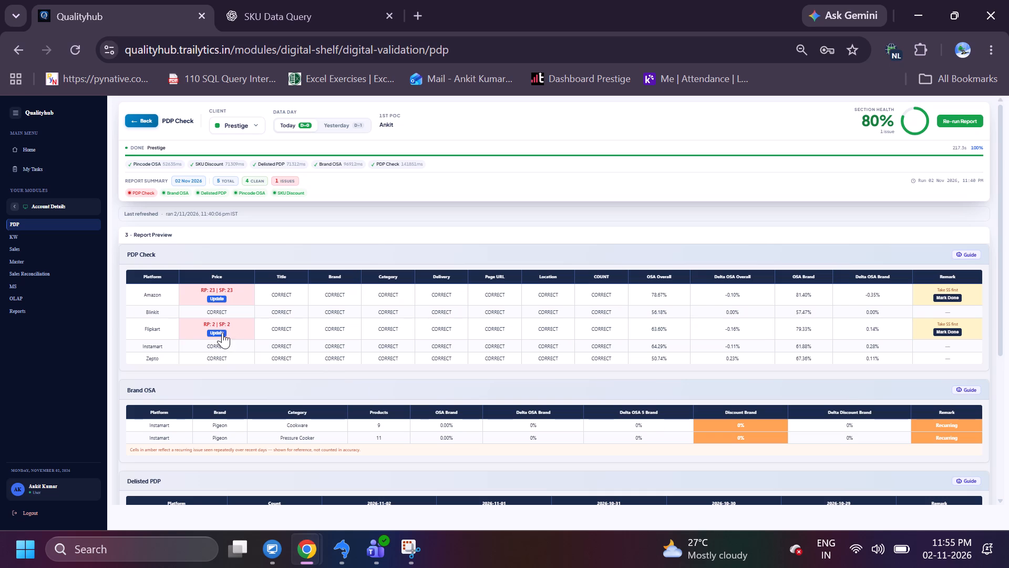
left_click(222, 332)
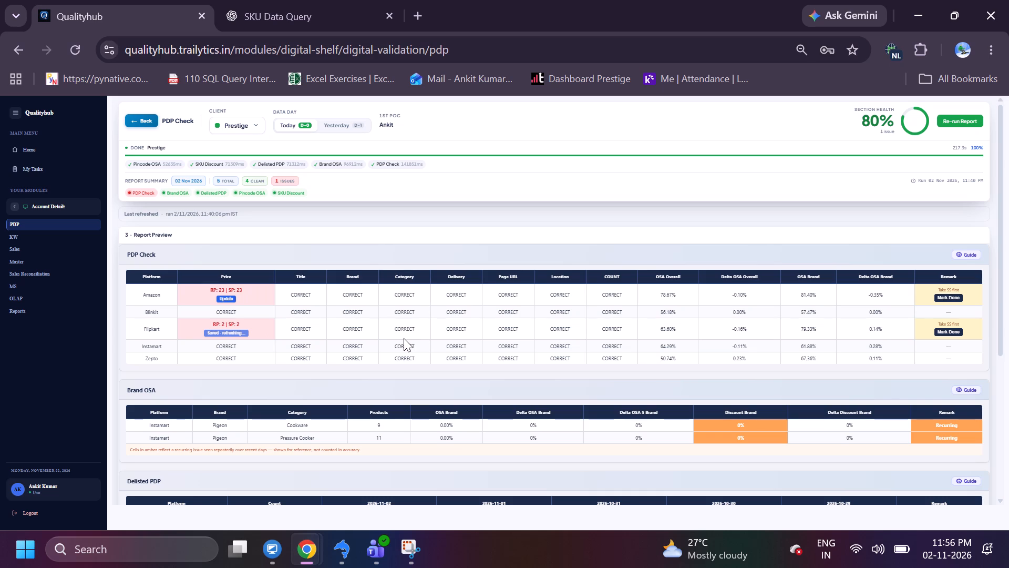
left_click(223, 295)
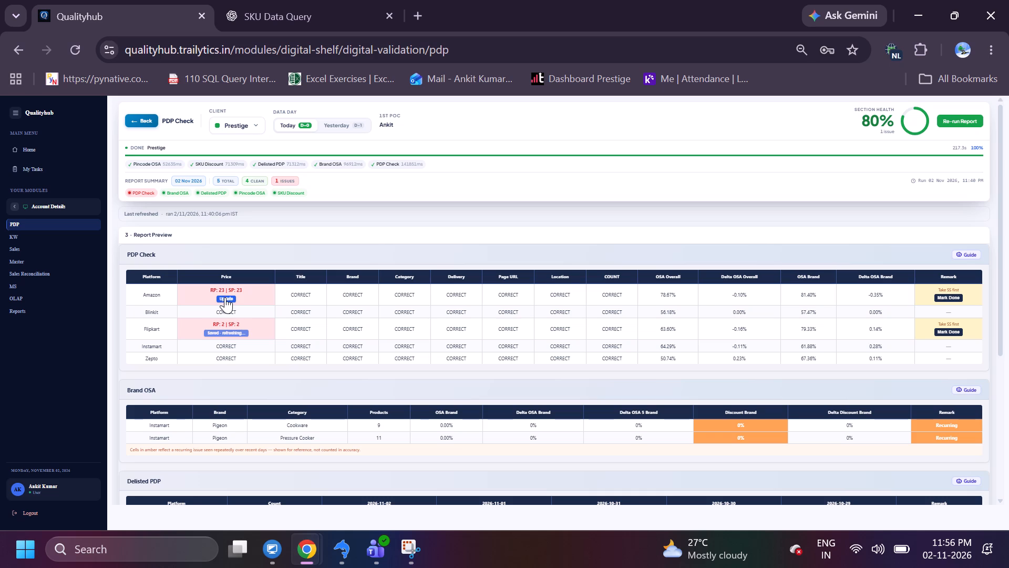
left_click(225, 297)
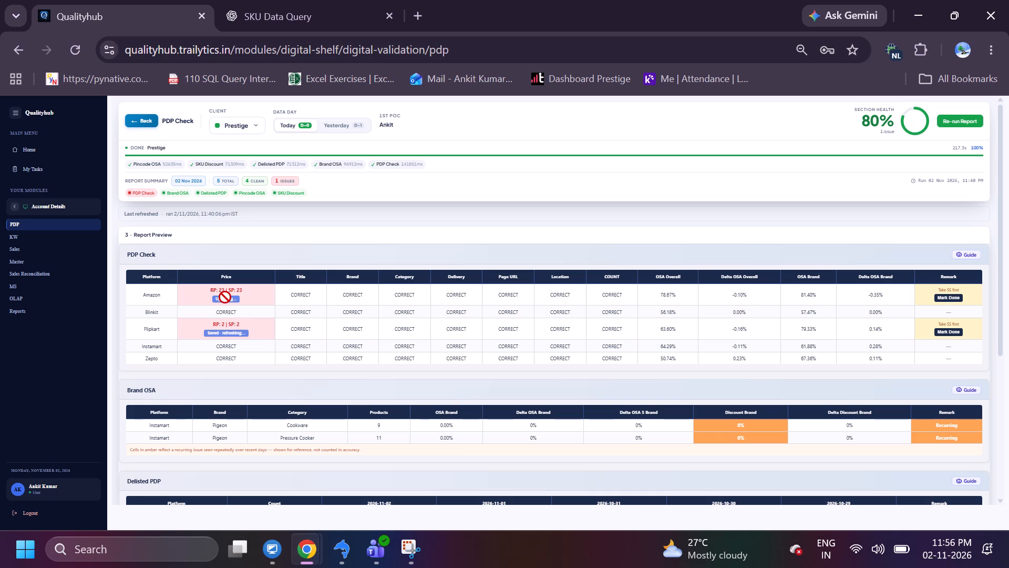
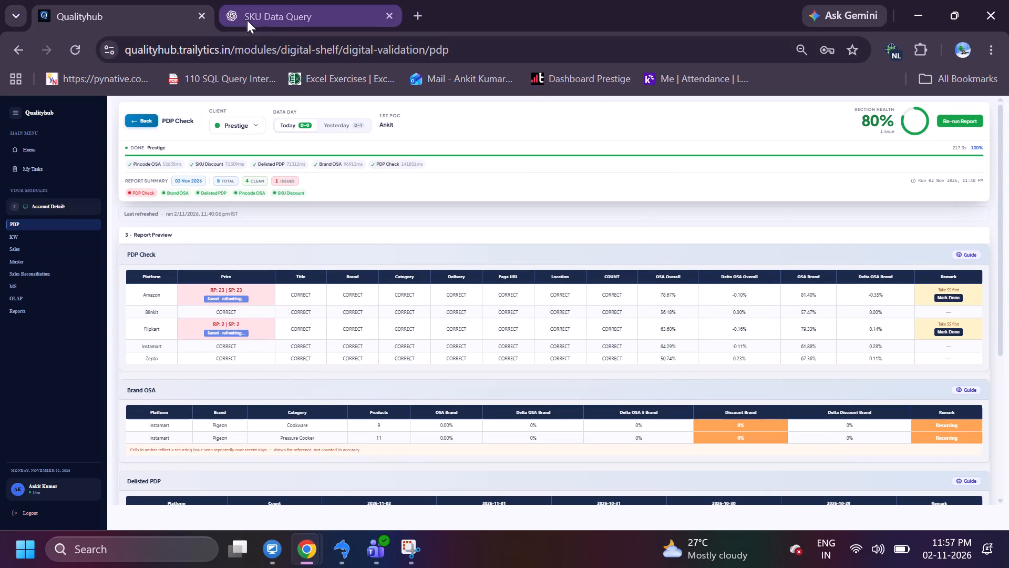
Go to the backend Client Overview summary and open the validation report for Mars korea.
left_click(10, 204)
left_click(33, 226)
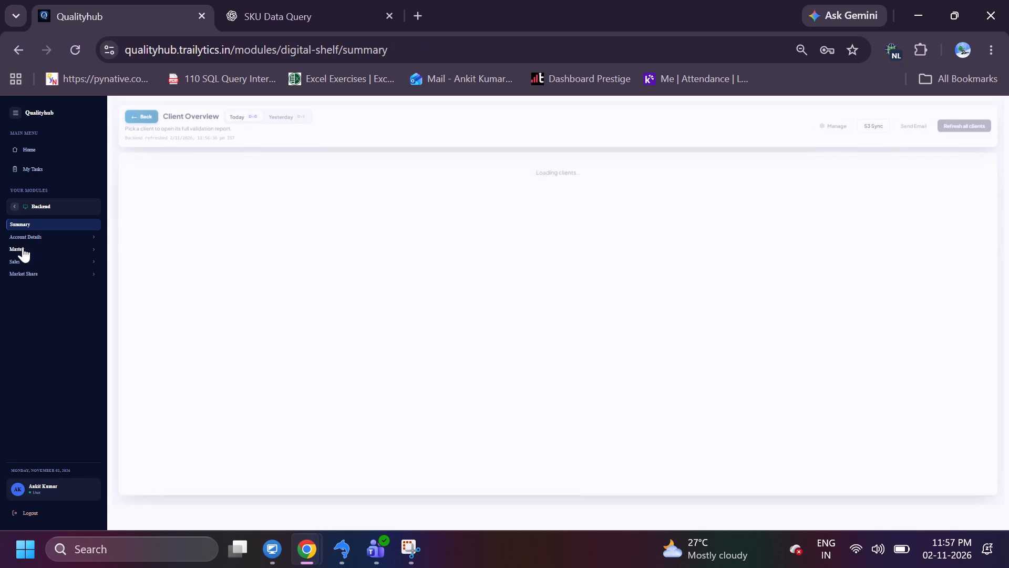
left_click(25, 239)
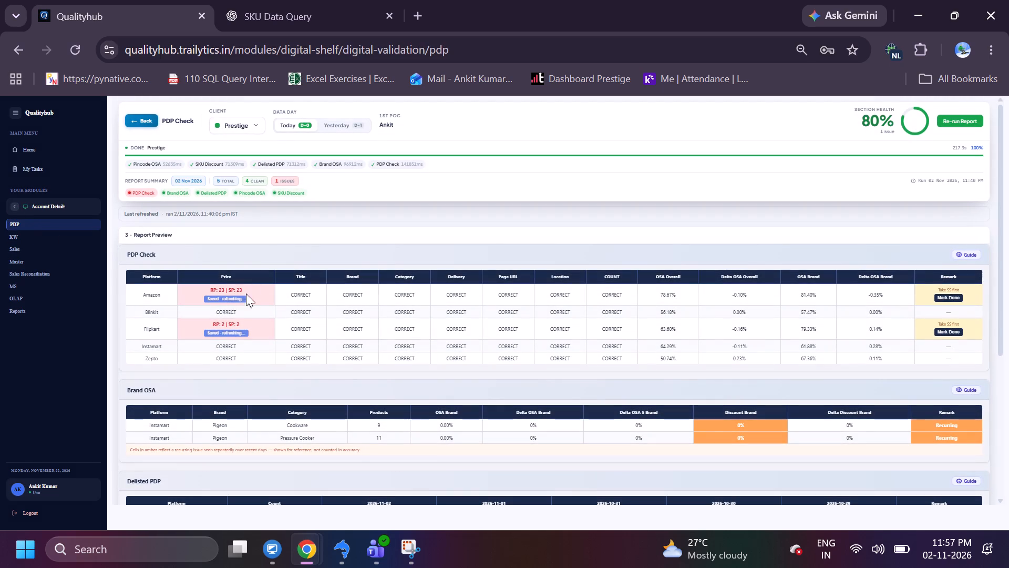
left_click(6, 201)
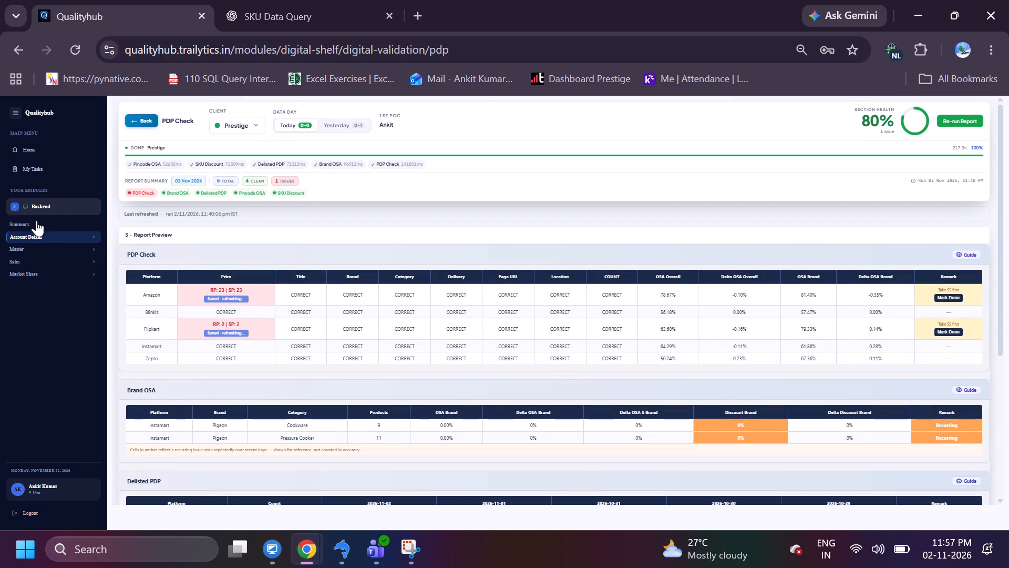
left_click(91, 234)
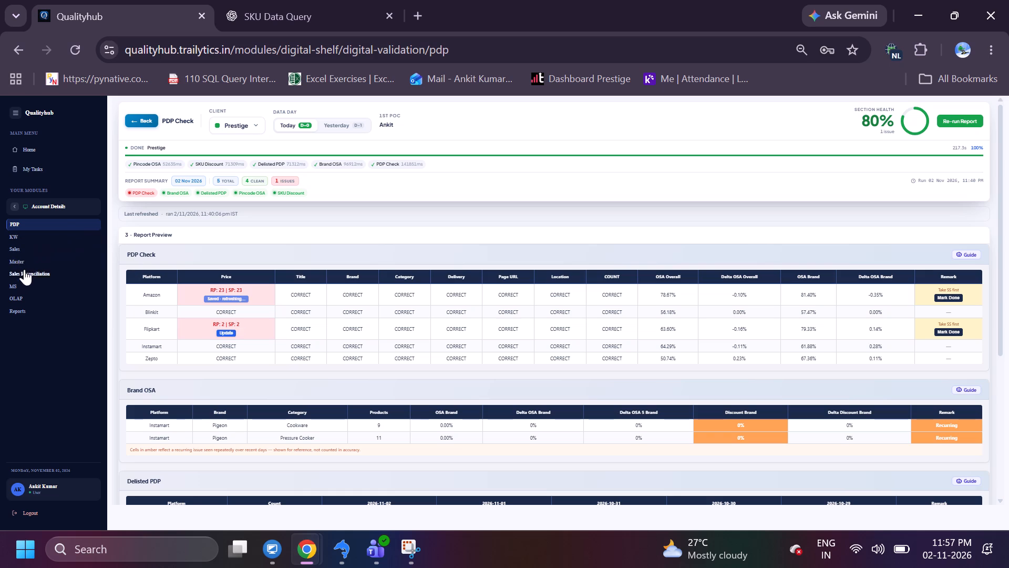
left_click(15, 207)
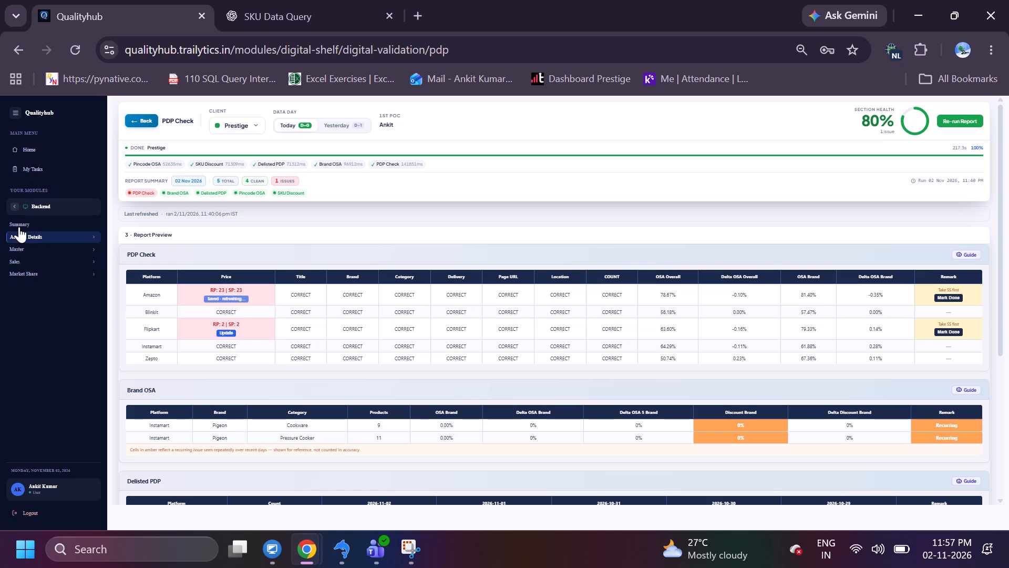
left_click(19, 226)
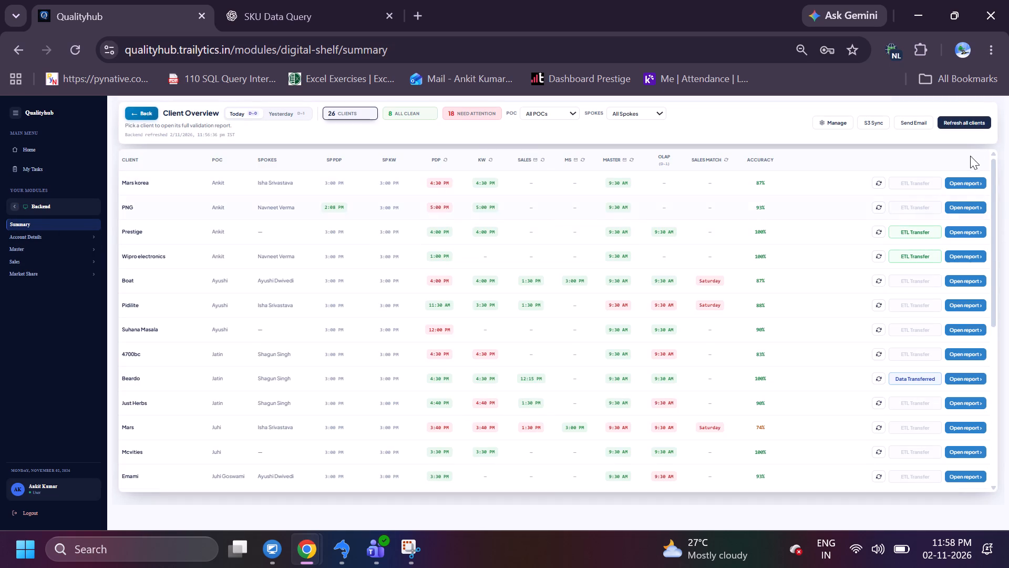
left_click(970, 184)
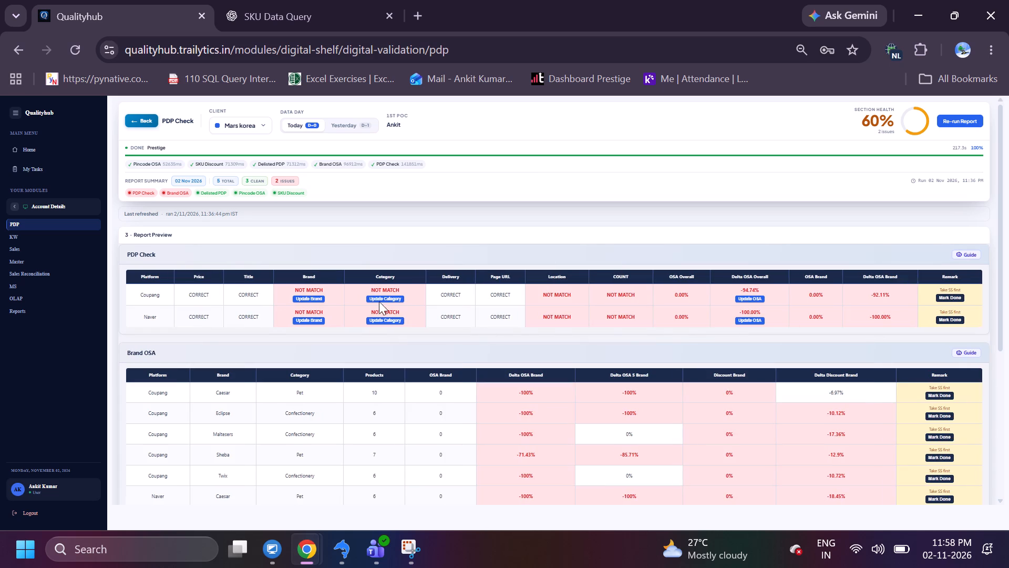
Update the mismatched Brand data for Coupang in the Mars korea PDP Check.
left_click(309, 297)
In SQLyog's Mars_korea insert query, change both rb_kw_week tables to rb_pdp_week and run it for 2026-11-02, pf_id 1 and 2.
left_click(345, 546)
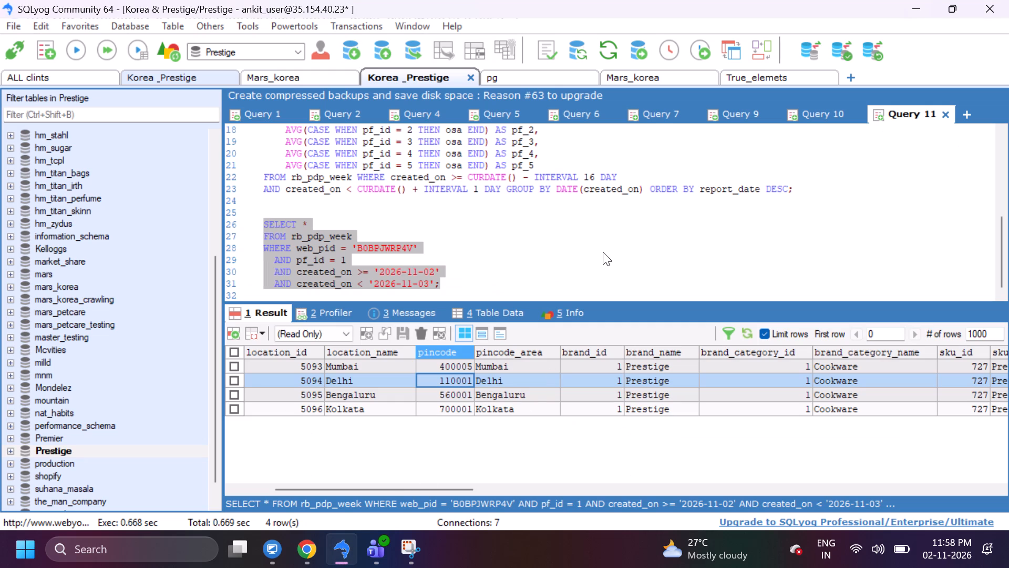
left_click(659, 76)
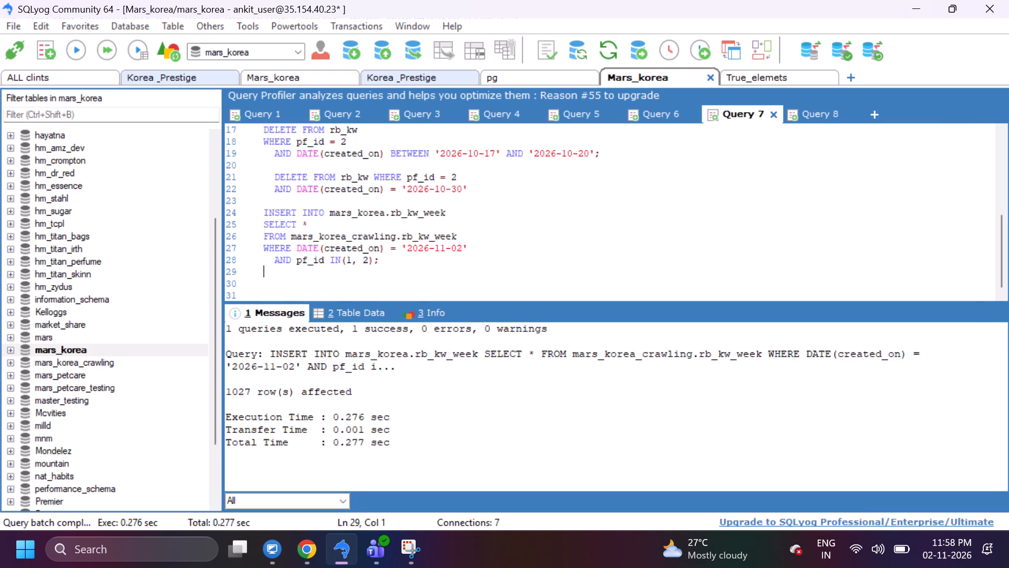
left_click(416, 210)
key("BackSpace")
key("BackSpace")
type("pdp")
key("Down")
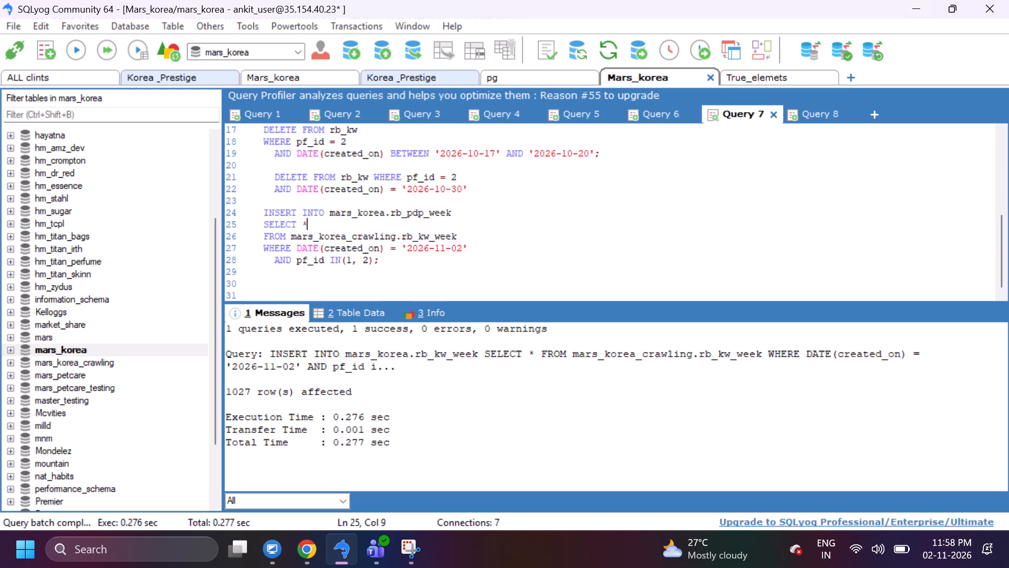
key("Down")
key("Right")
key("BackSpace")
key("BackSpace")
type("pdp")
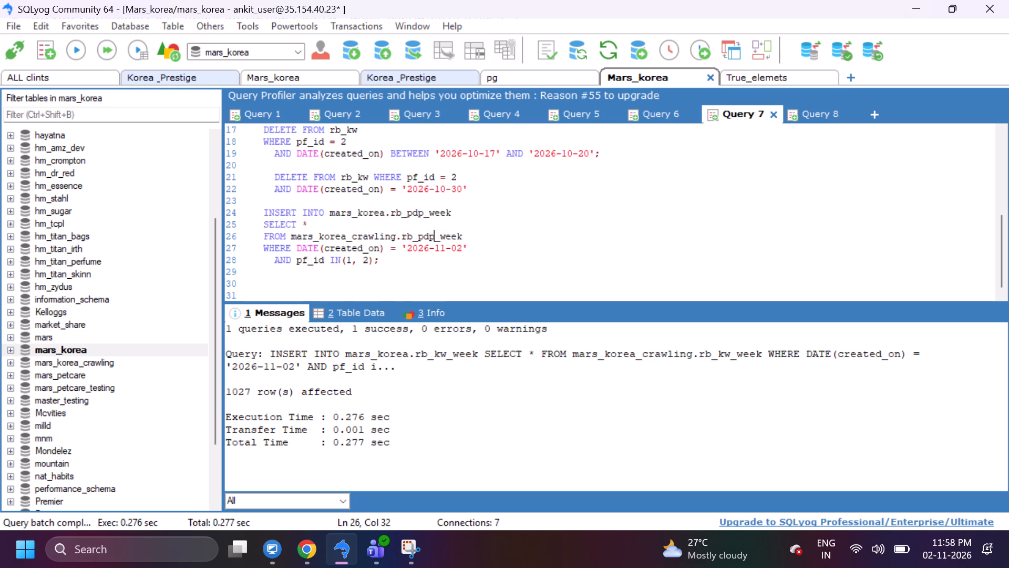
left_click_drag(389, 263, 240, 225)
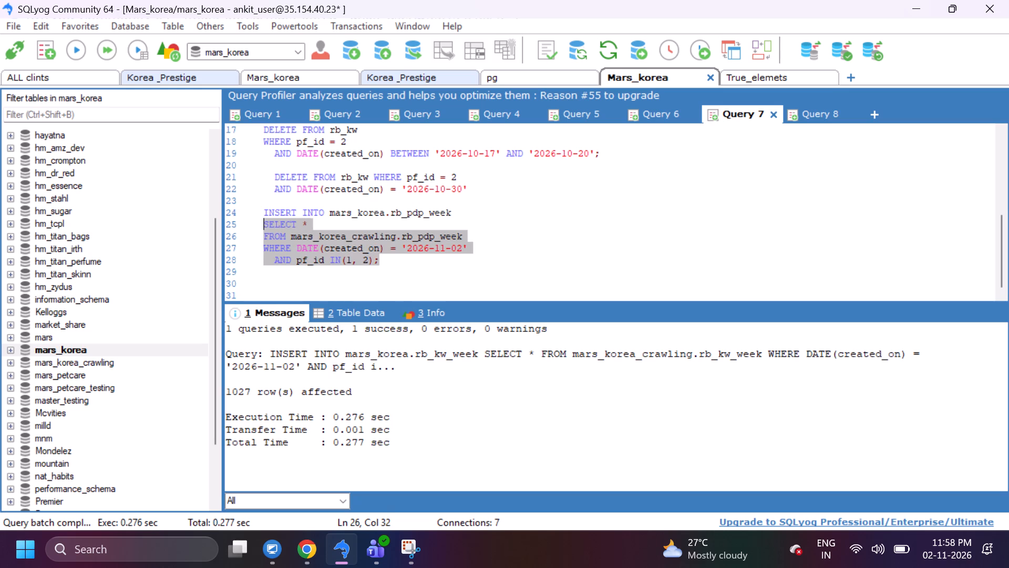
left_click_drag(240, 225, 233, 215)
left_click(78, 50)
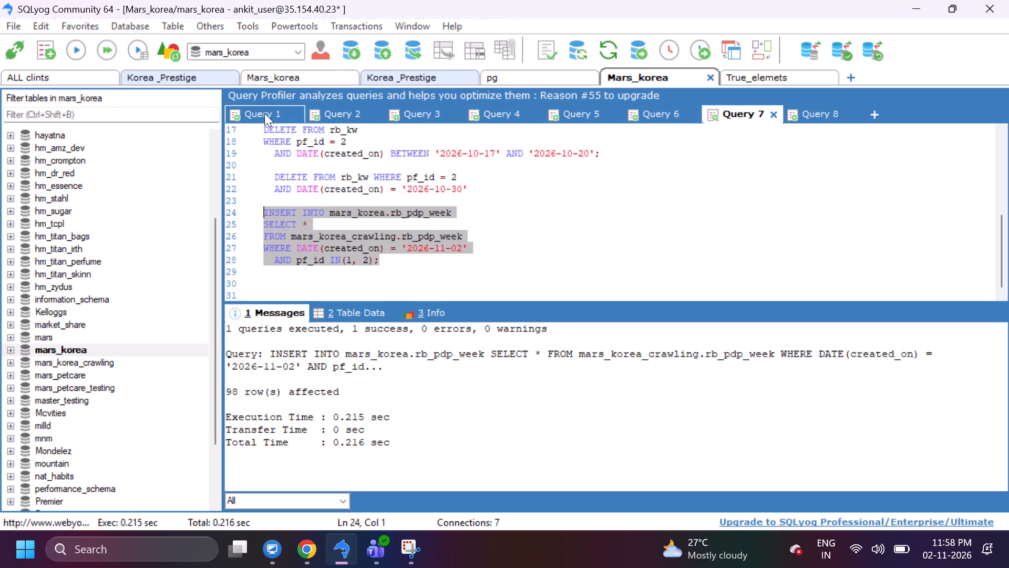
Run the rb_pdp_week query in Mars_korea.sql that calculates the daily average OSA per platform.
left_click(283, 77)
scroll(333, 214, "down", 1)
scroll(332, 214, "up", 11)
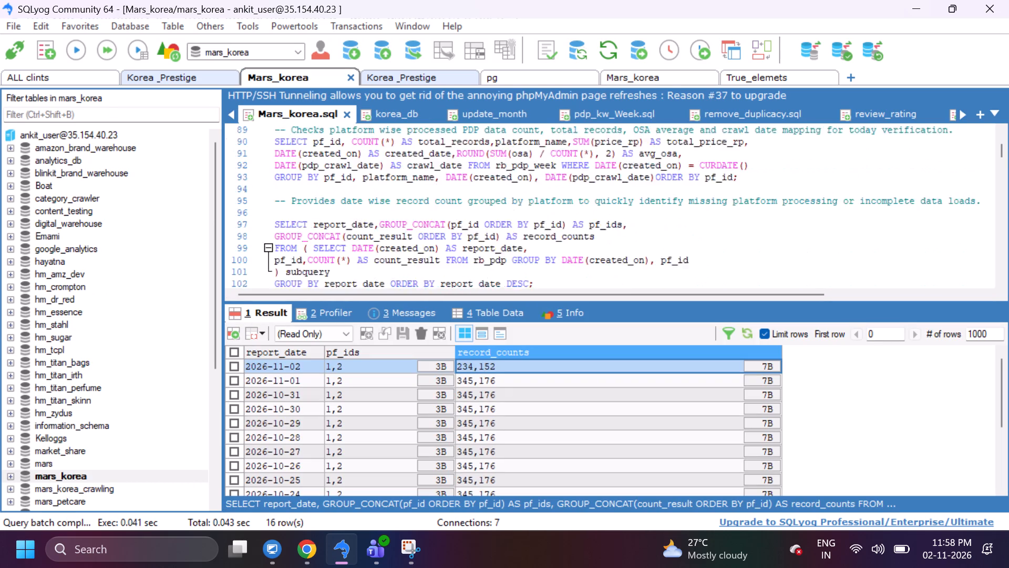
scroll(345, 237, "up", 2)
left_click_drag(433, 214, 315, 144)
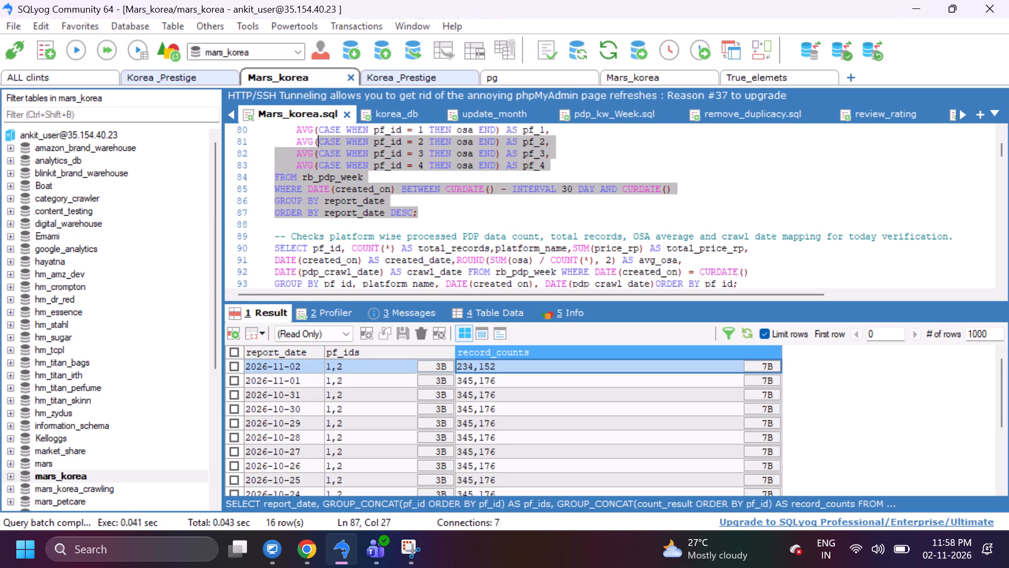
left_click_drag(315, 144, 267, 256)
left_click(69, 45)
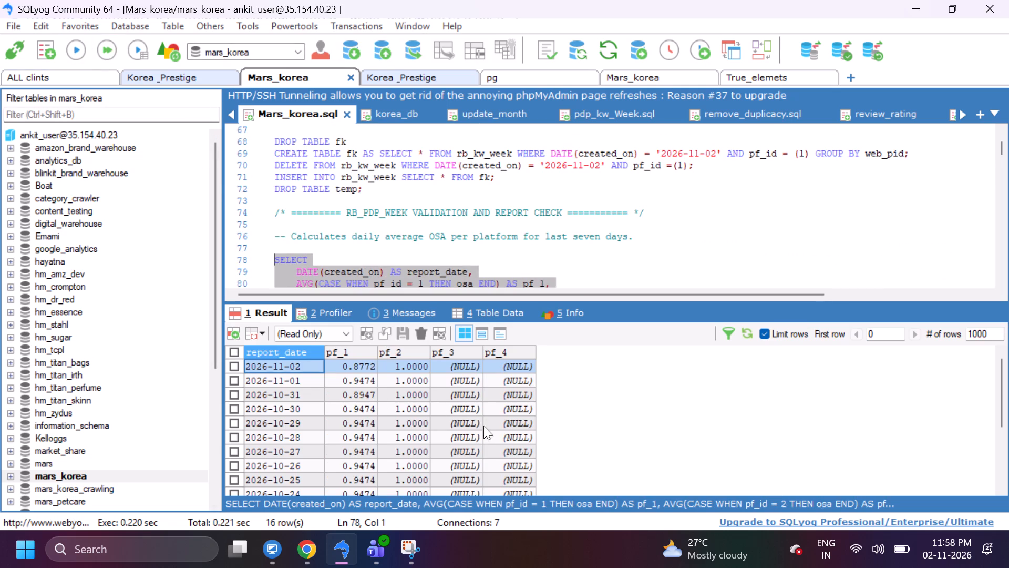
Switch to the Qualityhub window in Chrome and re-run the Mars korea PDP report.
left_click(316, 550)
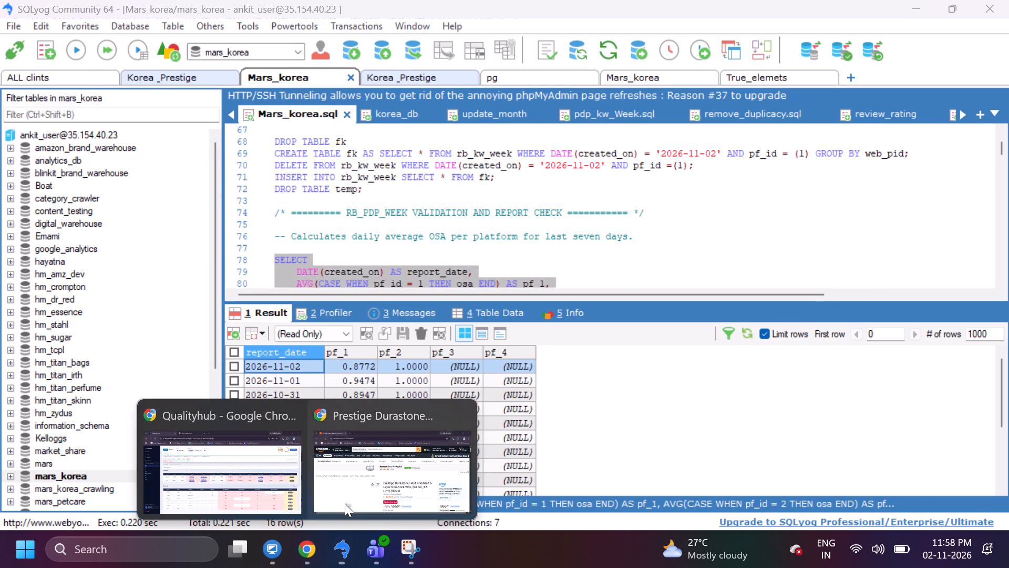
left_click(276, 486)
left_click(973, 119)
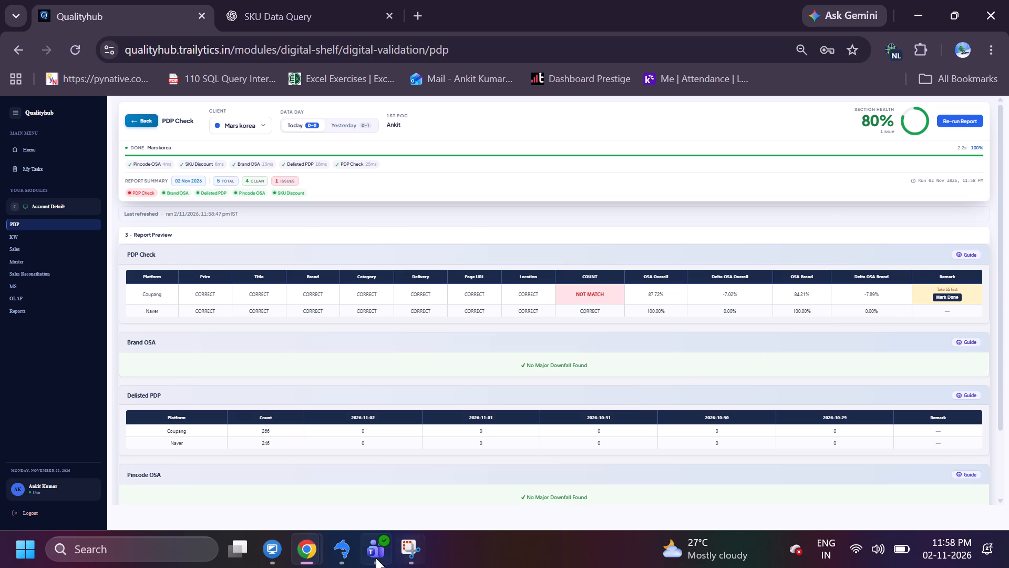
Compare the Qualityhub PDP Check with the SQLyog OSA results and look through Mars_korea.sql for a PDP record count query.
left_click(348, 547)
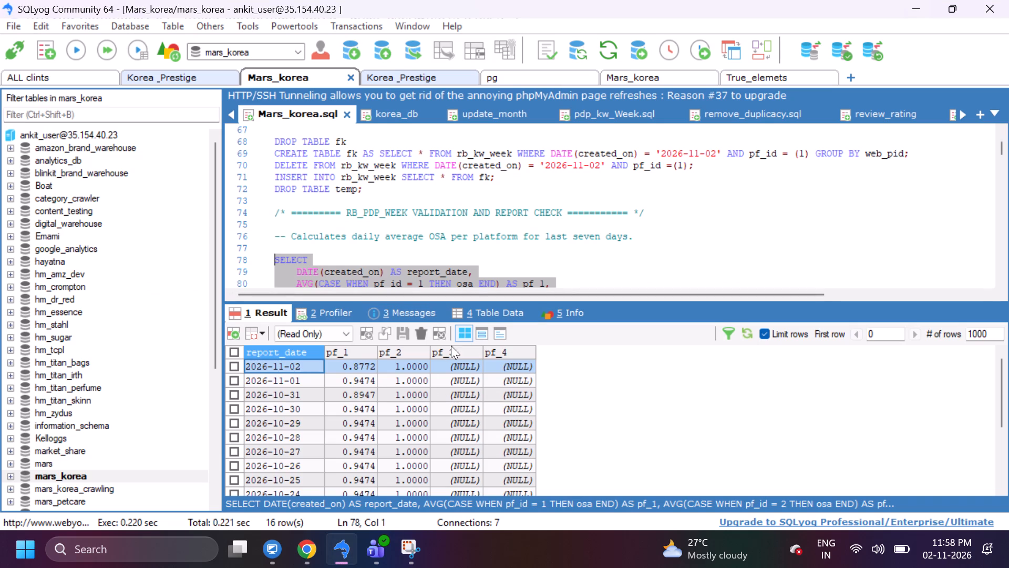
scroll(423, 255, "down", 1)
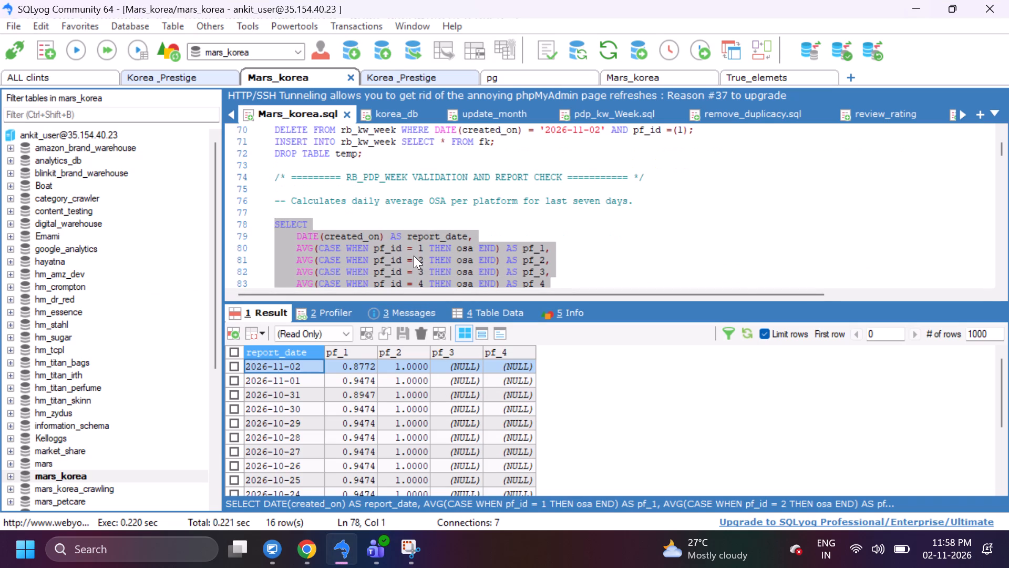
scroll(424, 248, "down", 2)
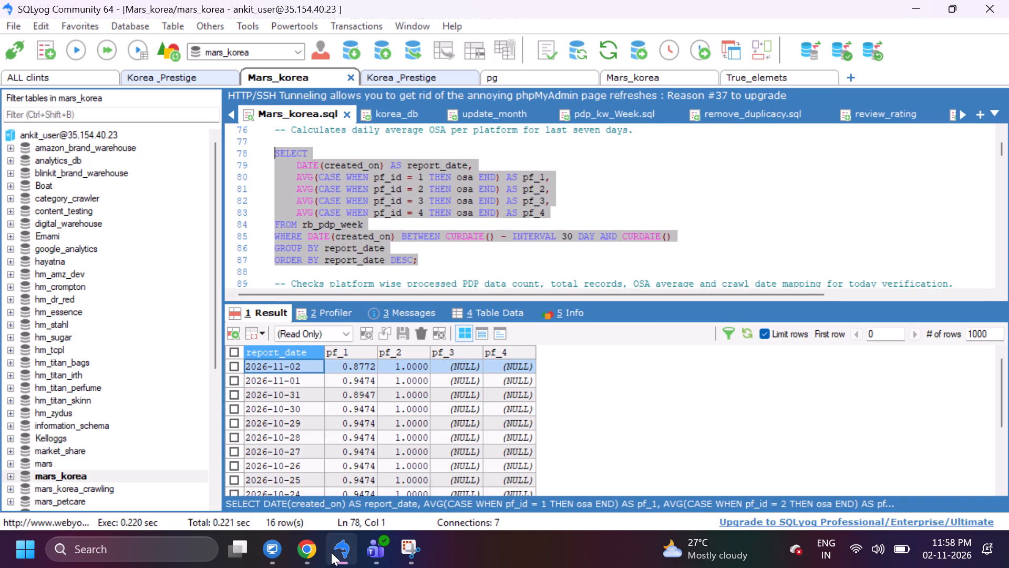
left_click(327, 545)
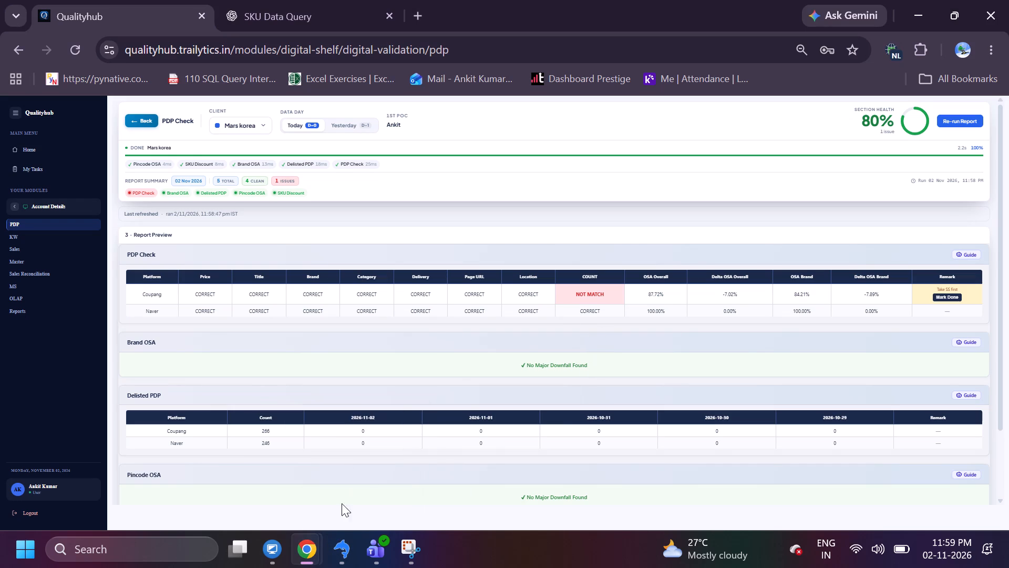
left_click(336, 551)
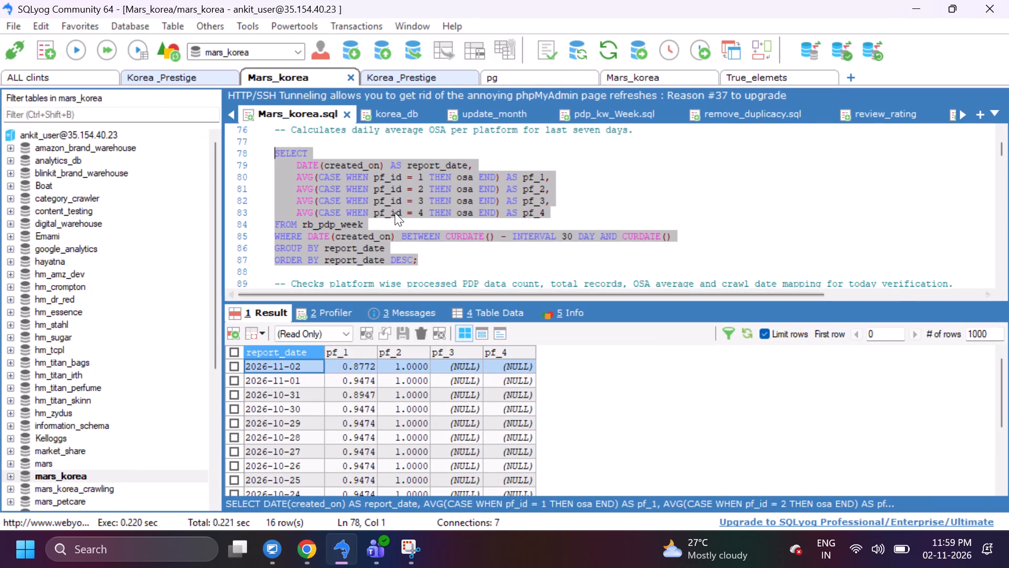
scroll(395, 212, "down", 17)
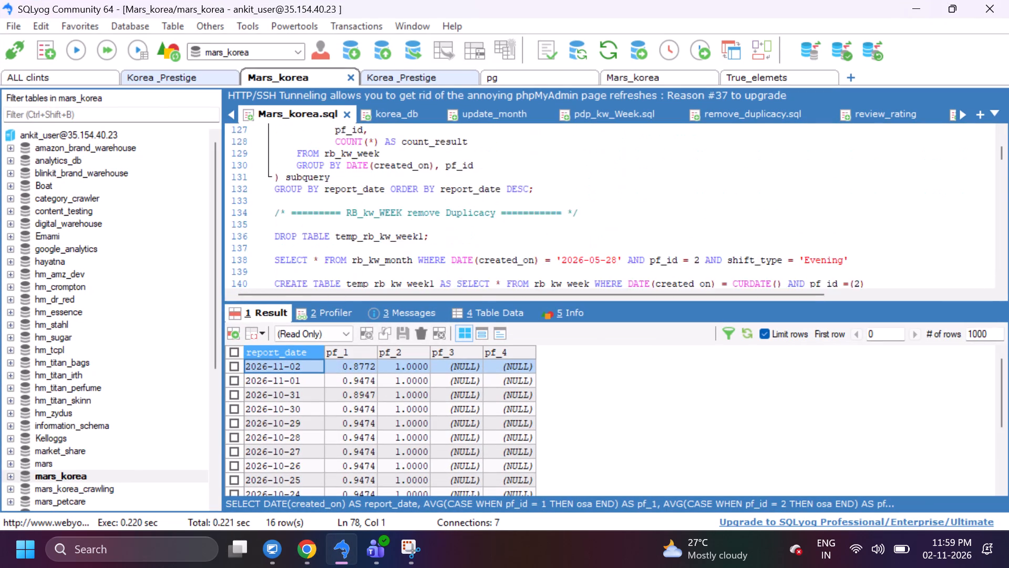
scroll(395, 207, "down", 10)
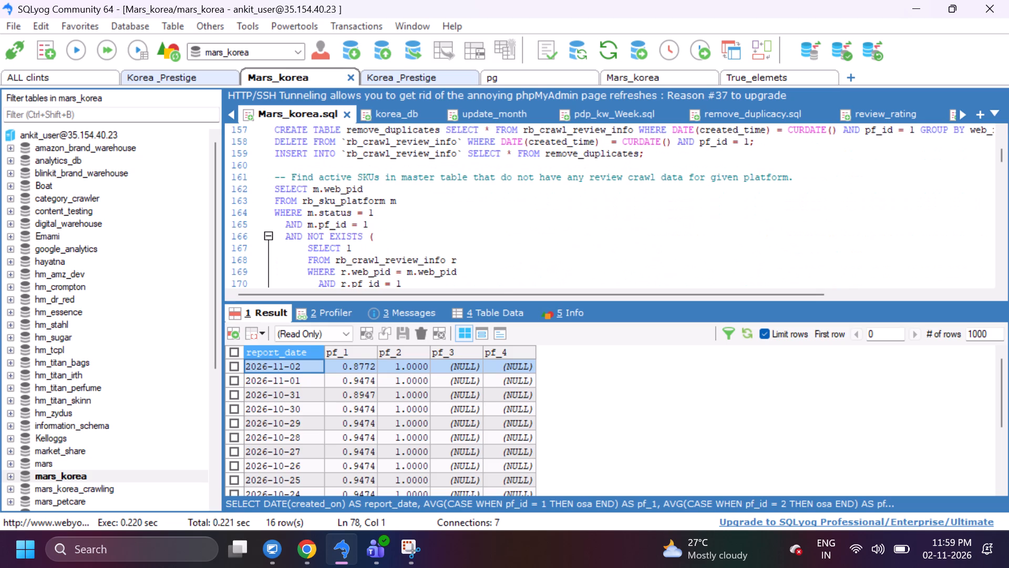
scroll(395, 207, "down", 8)
scroll(395, 207, "up", 12)
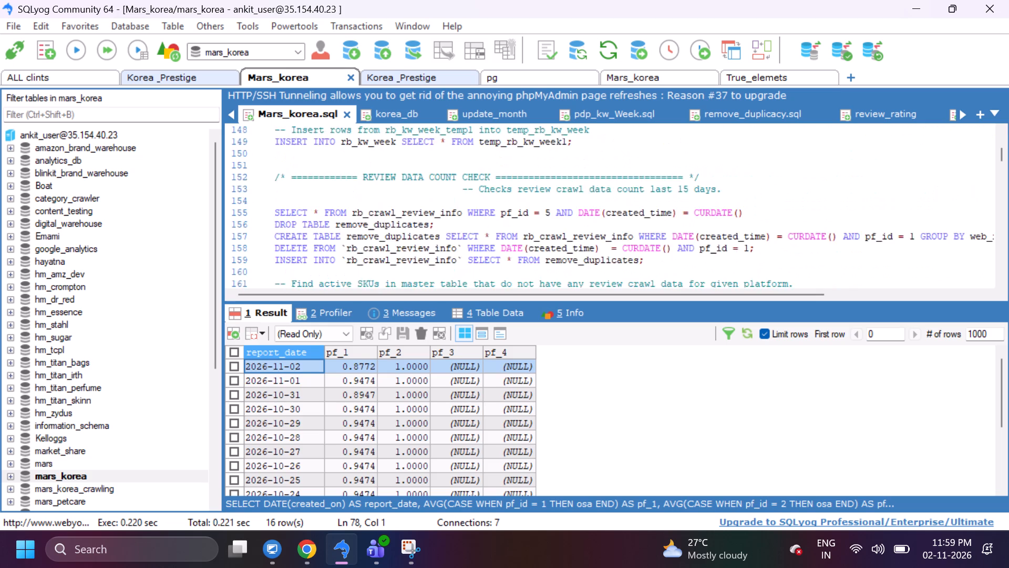
scroll(396, 207, "up", 13)
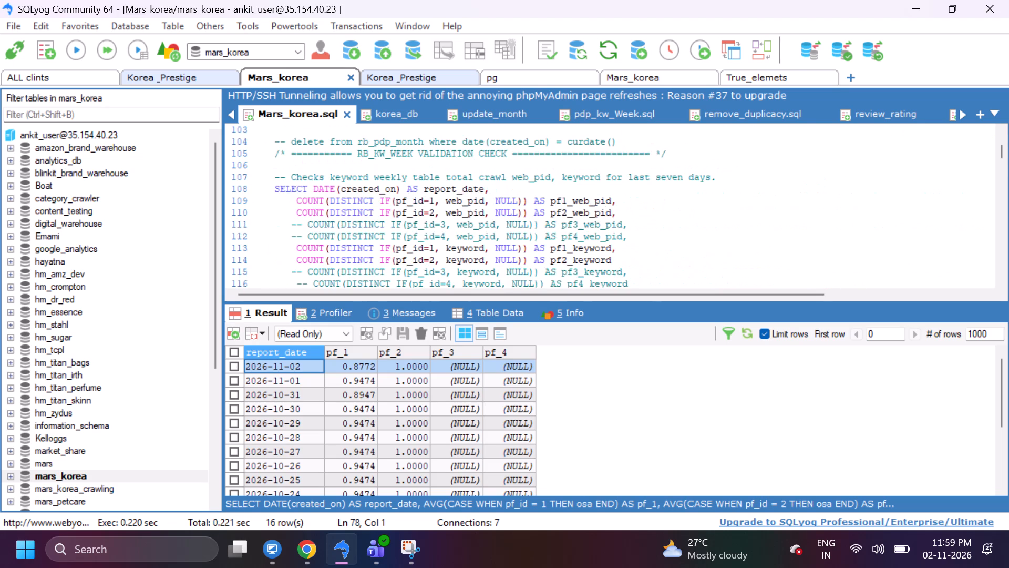
scroll(396, 207, "up", 10)
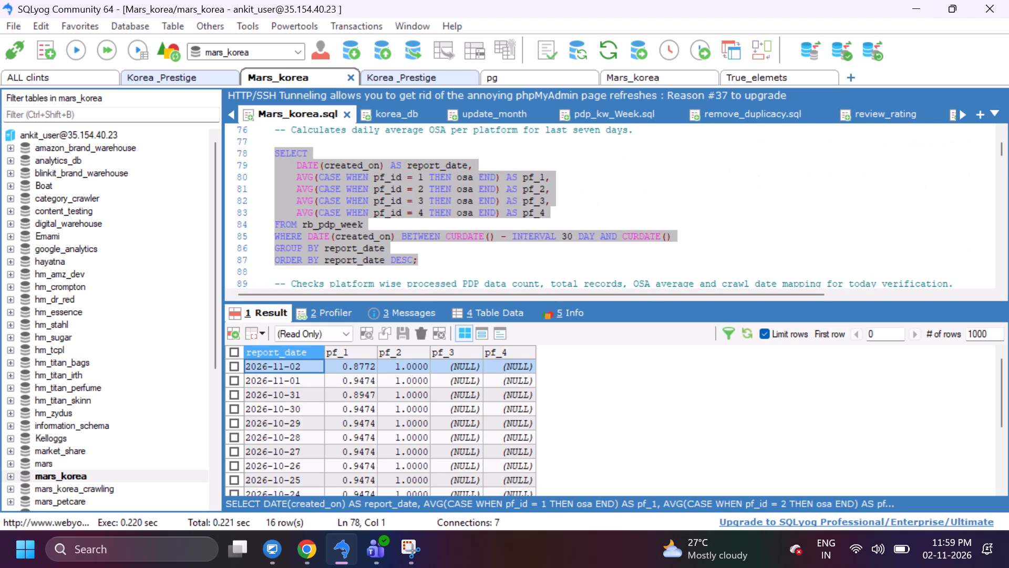
Run the Mars_korea.sql query that checks today's platform-wise PDP record count, OSA average and crawl date in rb_pdp_week.
scroll(396, 207, "down", 5)
scroll(396, 207, "up", 1)
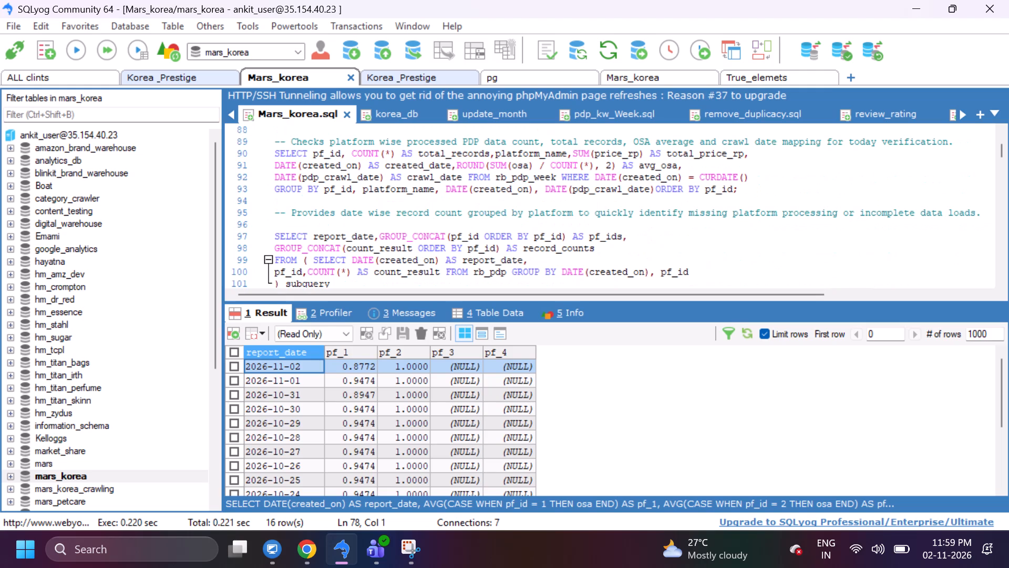
left_click_drag(759, 196, 264, 155)
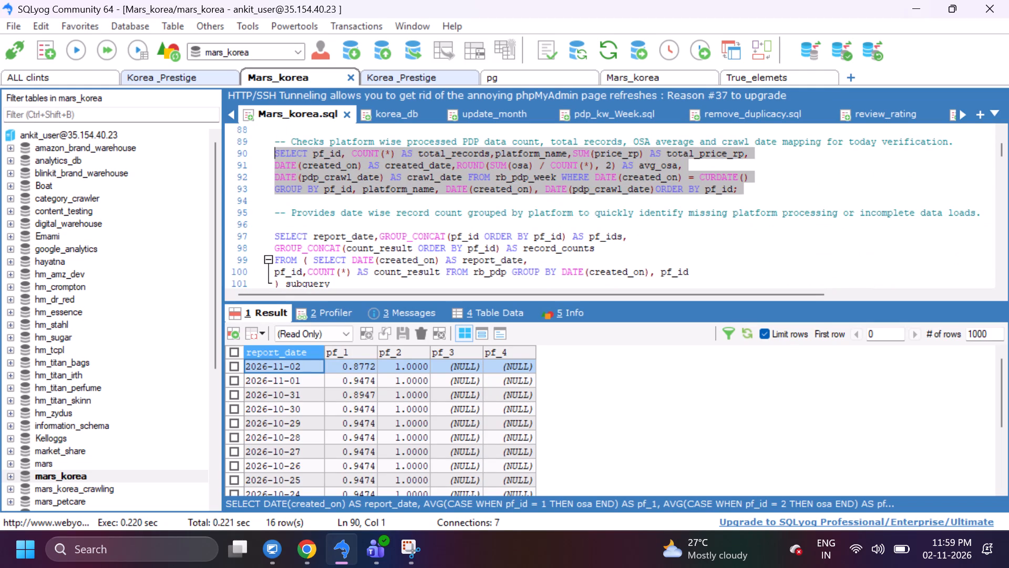
left_click(79, 47)
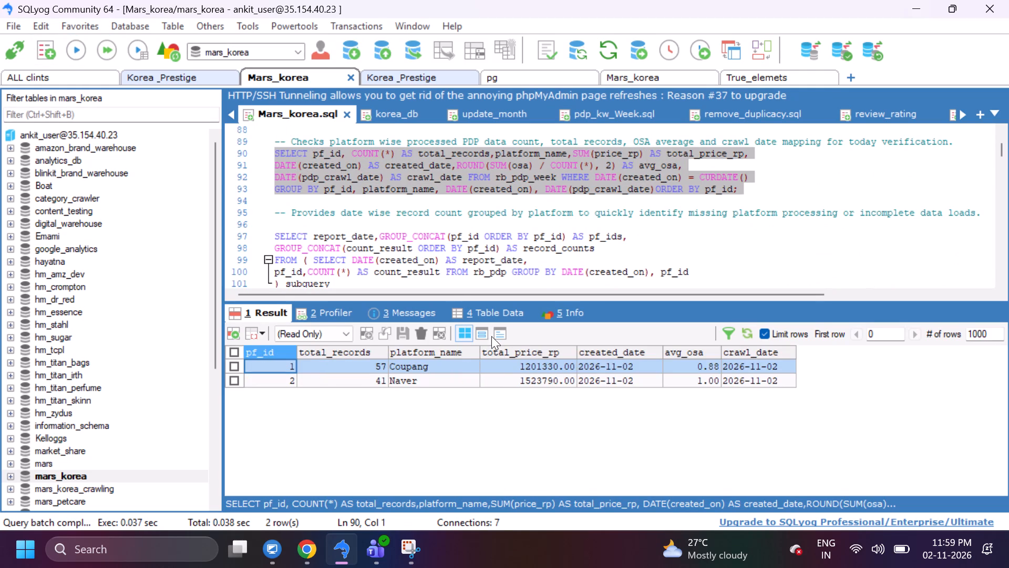
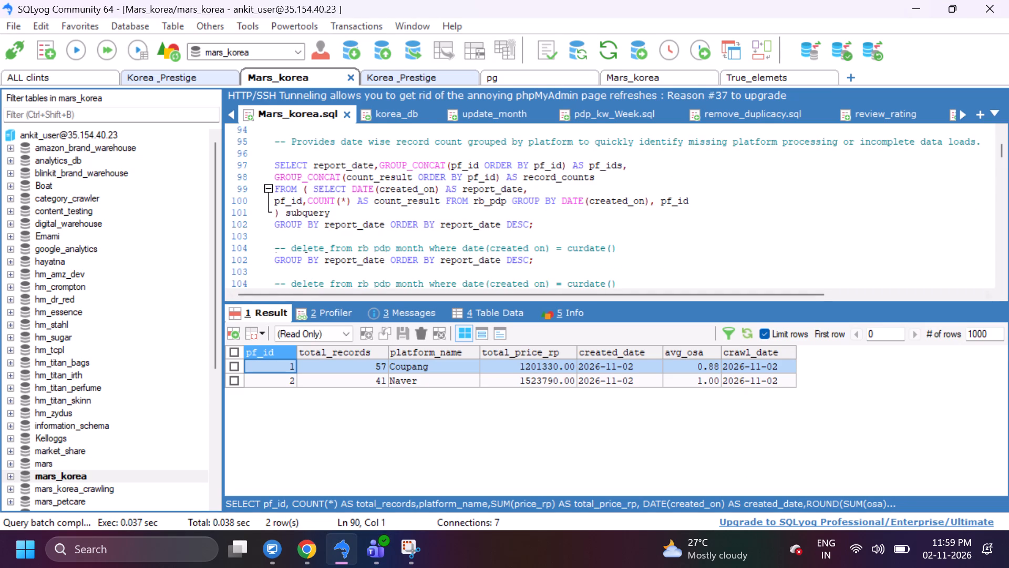
Change the source table in the date-wise platform record count query from rb_pdp to rb_pd_week and try running the query.
scroll(569, 224, "up", 1)
scroll(518, 237, "up", 1)
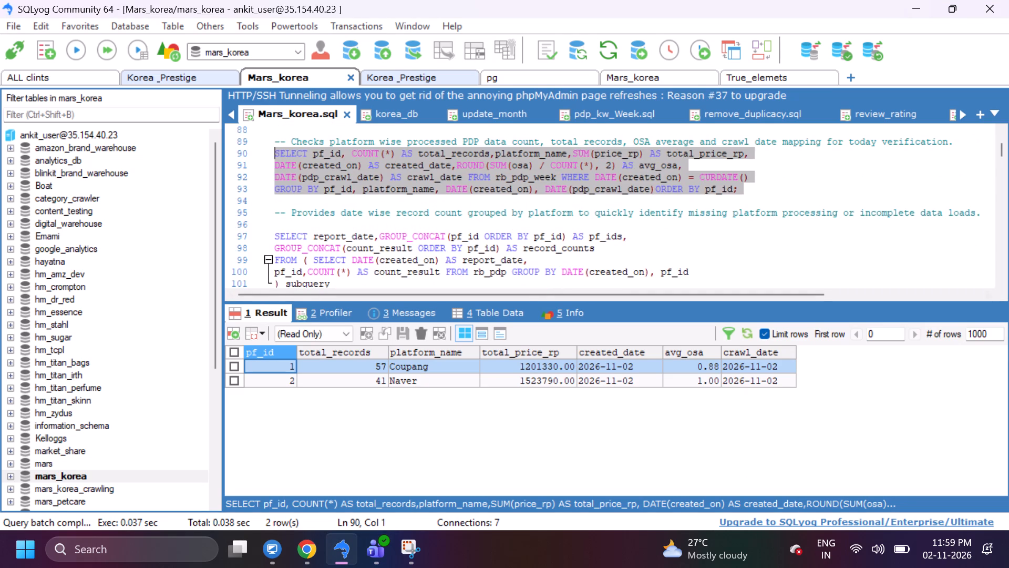
left_click(509, 265)
key("Left")
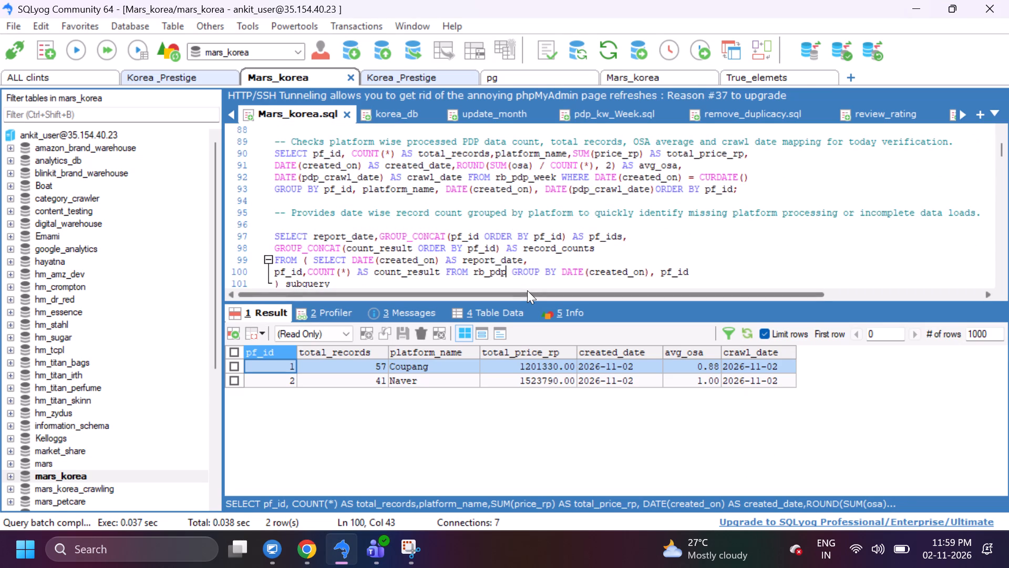
key("BackSpace")
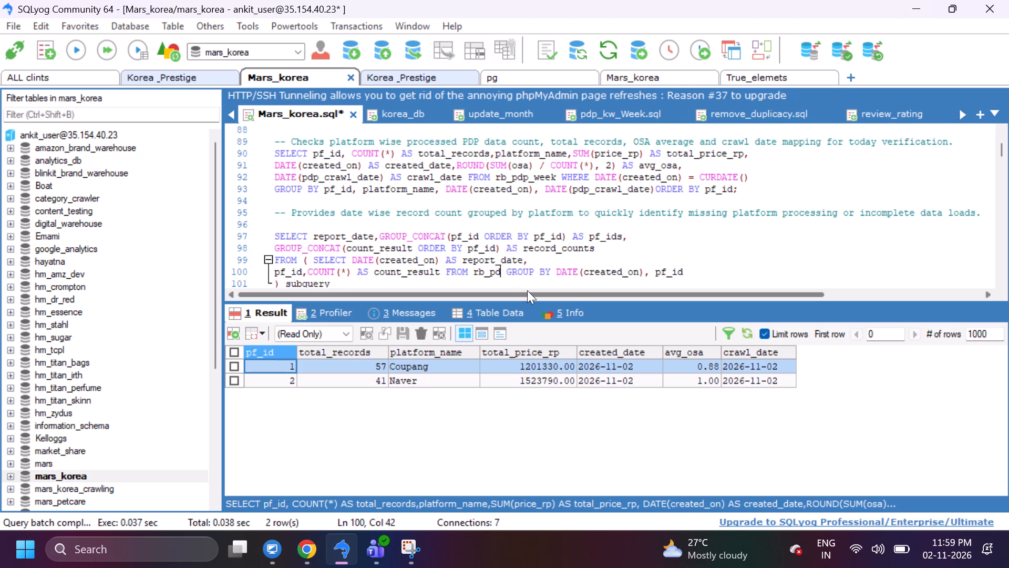
type("_week")
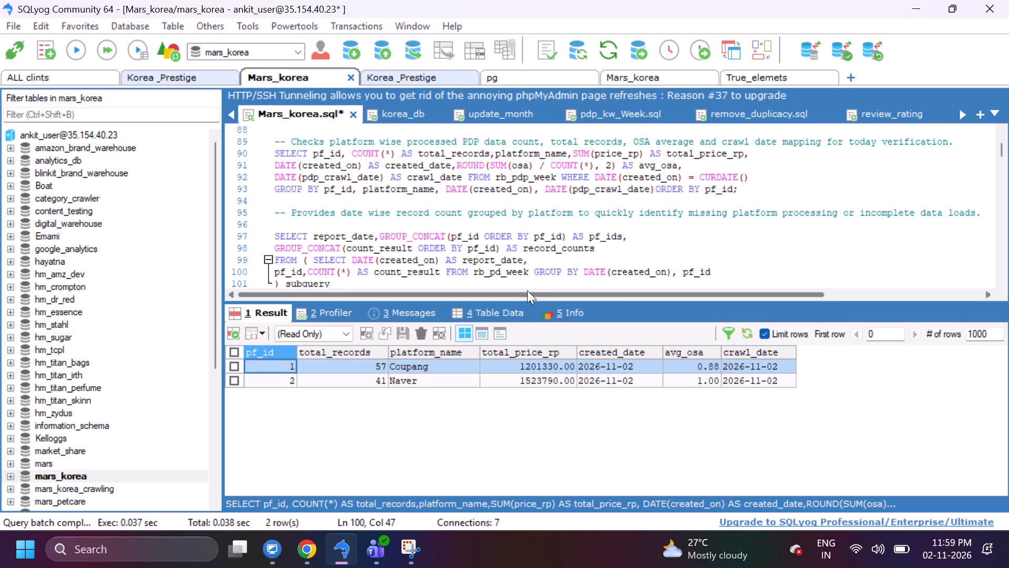
scroll(568, 245, "down", 2)
left_click_drag(548, 230, 548, 229)
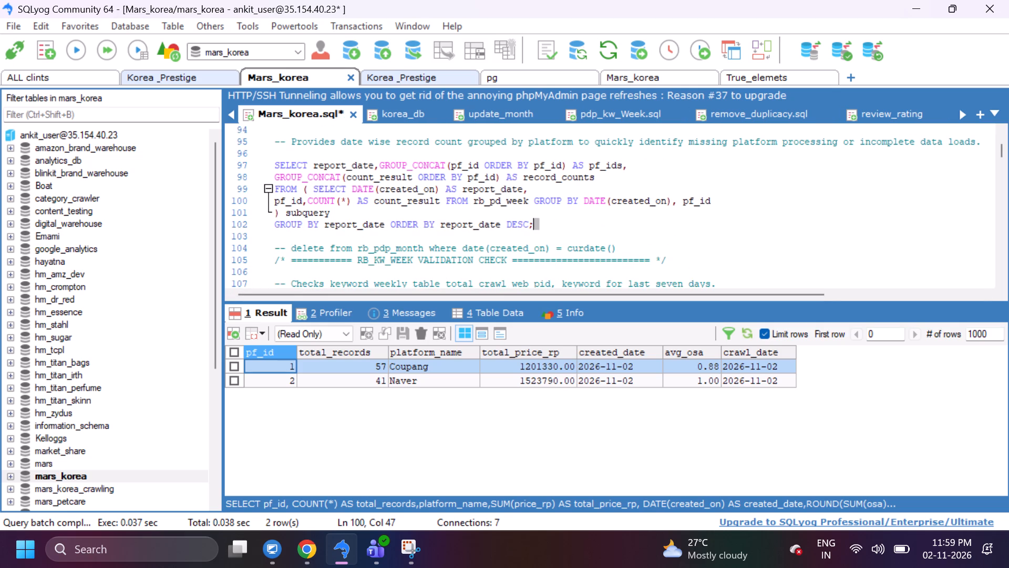
left_click_drag(548, 229, 248, 163)
left_click(111, 47)
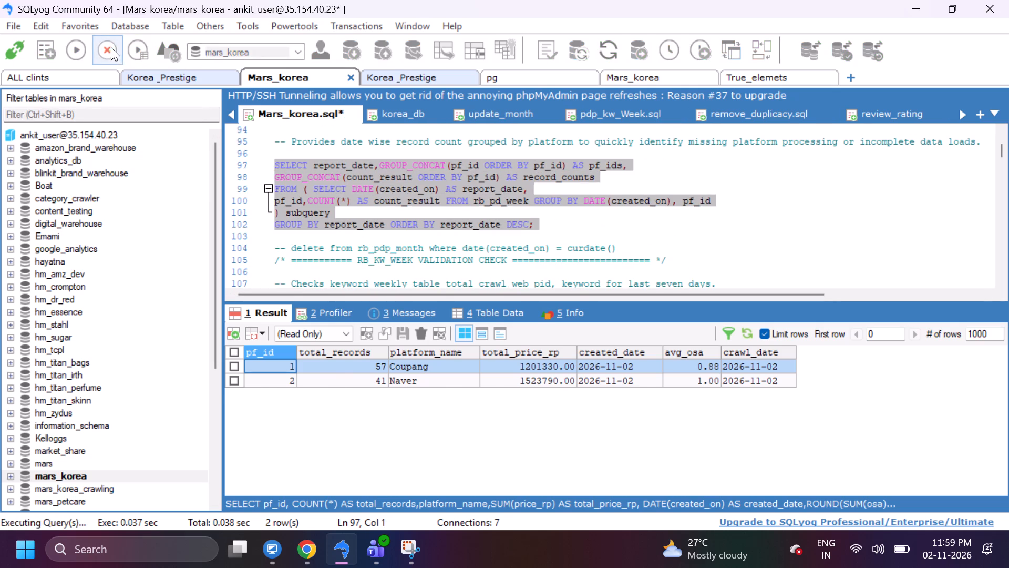
Correct the source table name to rb_pdp_week in the date-wise record count query and run it again.
left_click(568, 236)
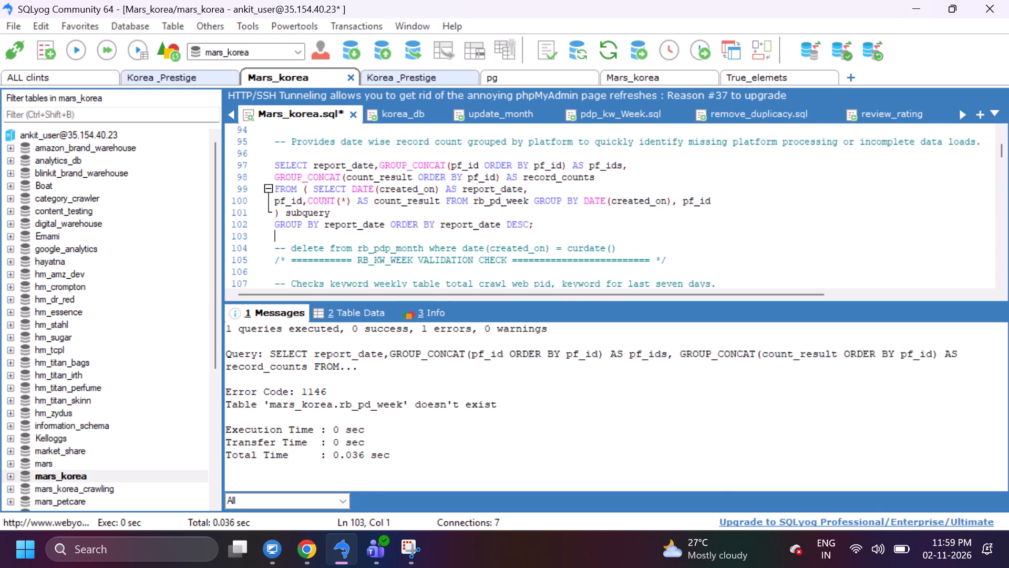
left_click(499, 201)
key("p")
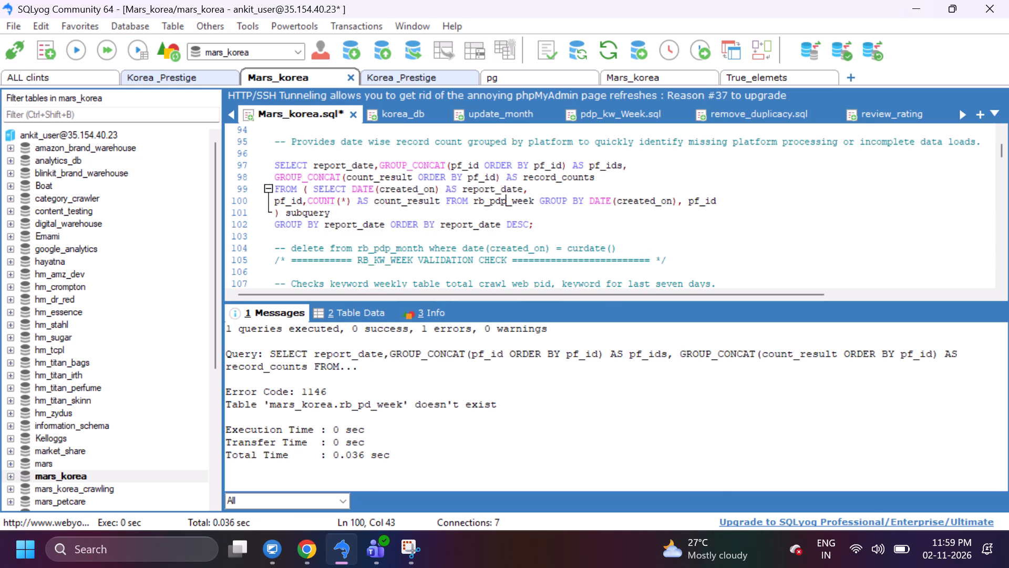
left_click_drag(551, 221, 223, 149)
left_click(67, 45)
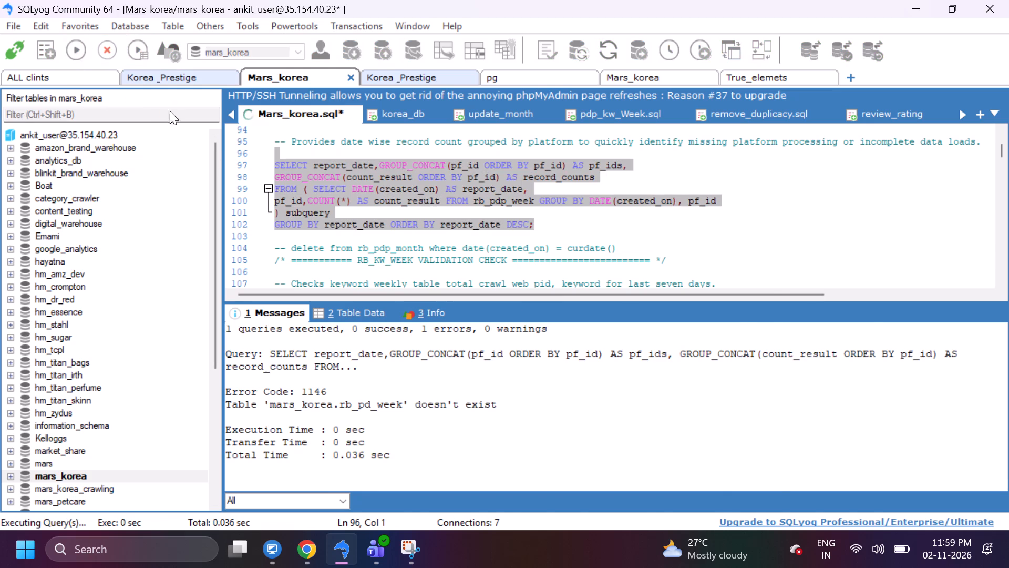
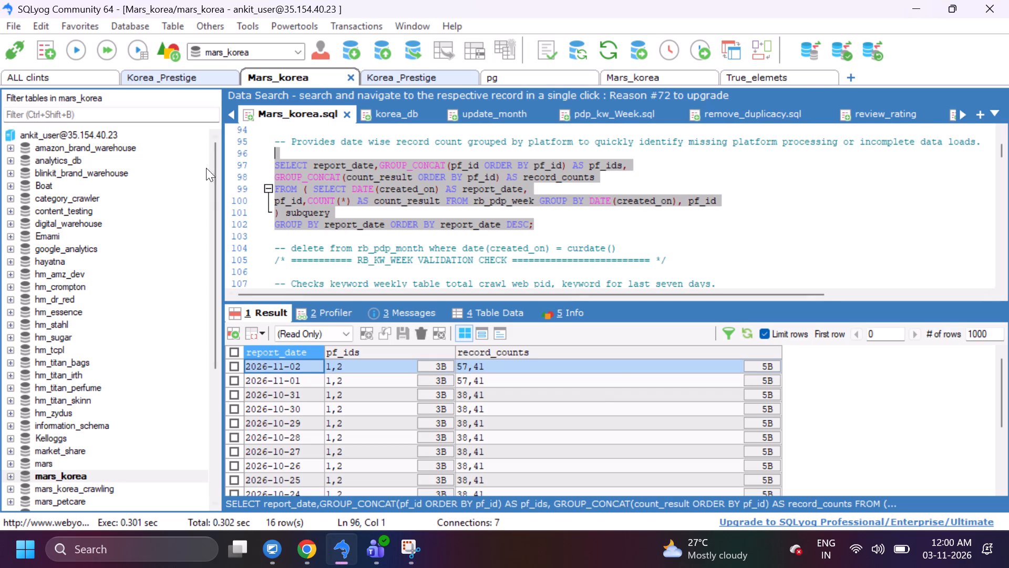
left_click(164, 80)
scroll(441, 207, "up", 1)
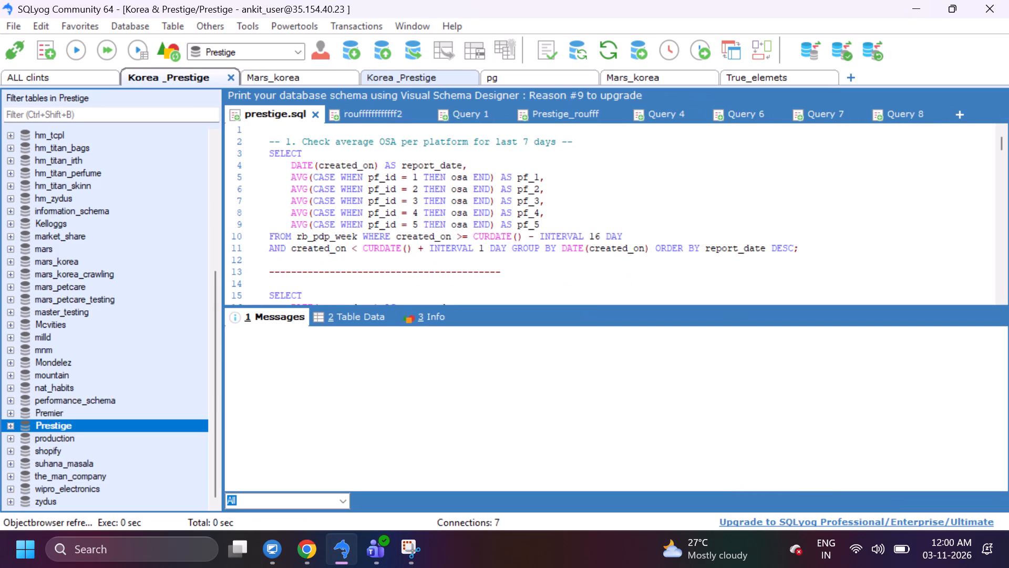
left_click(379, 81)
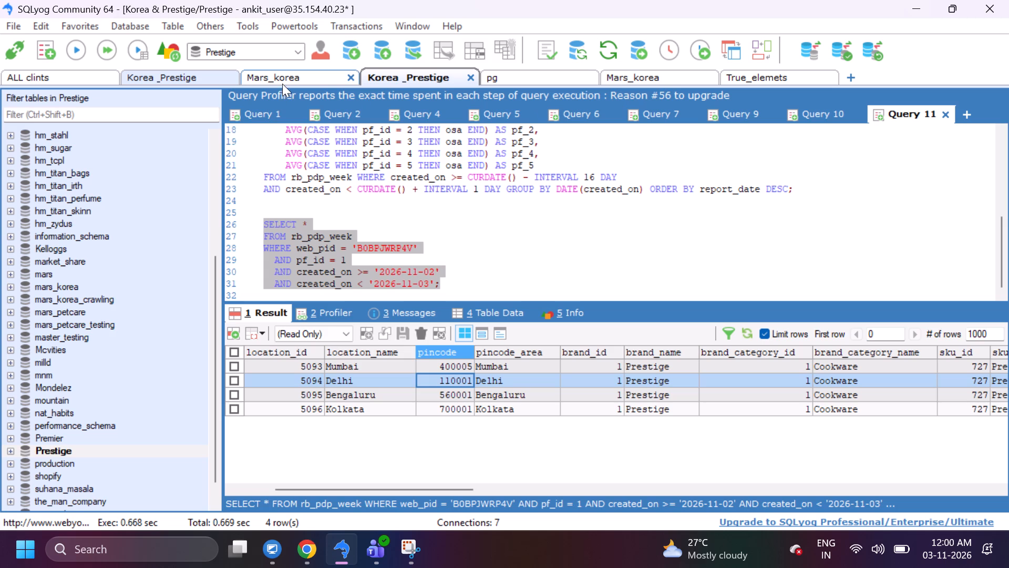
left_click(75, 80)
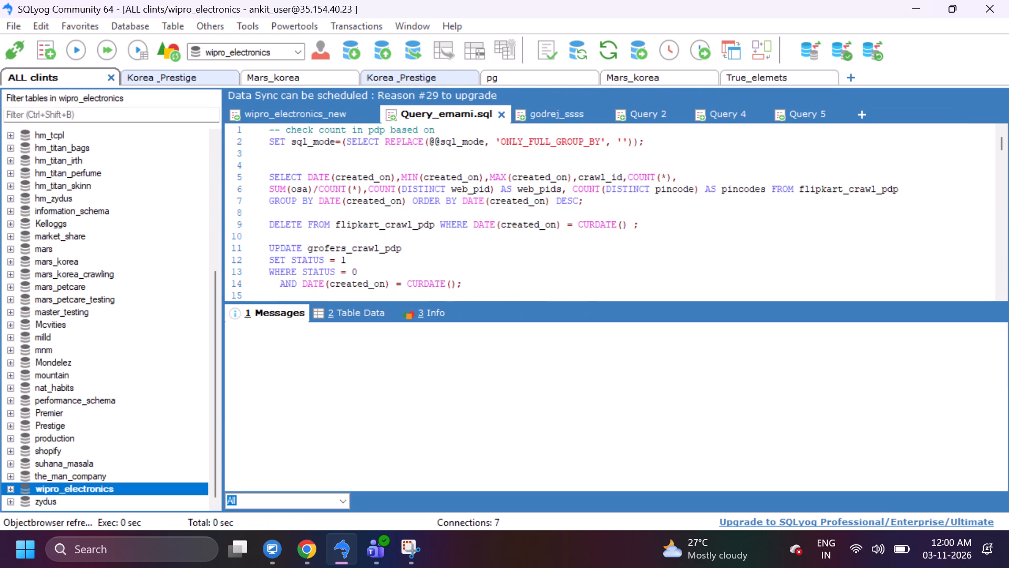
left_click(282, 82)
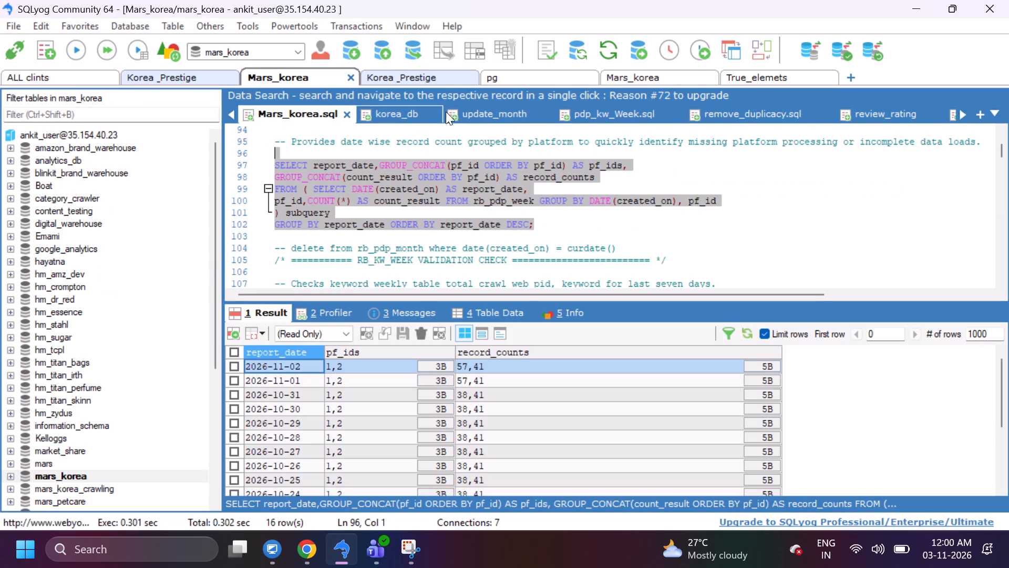
Switch to Qualityhub in Chrome and re-run today's PDP Check report for Mars korea.
left_click(309, 543)
left_click(261, 473)
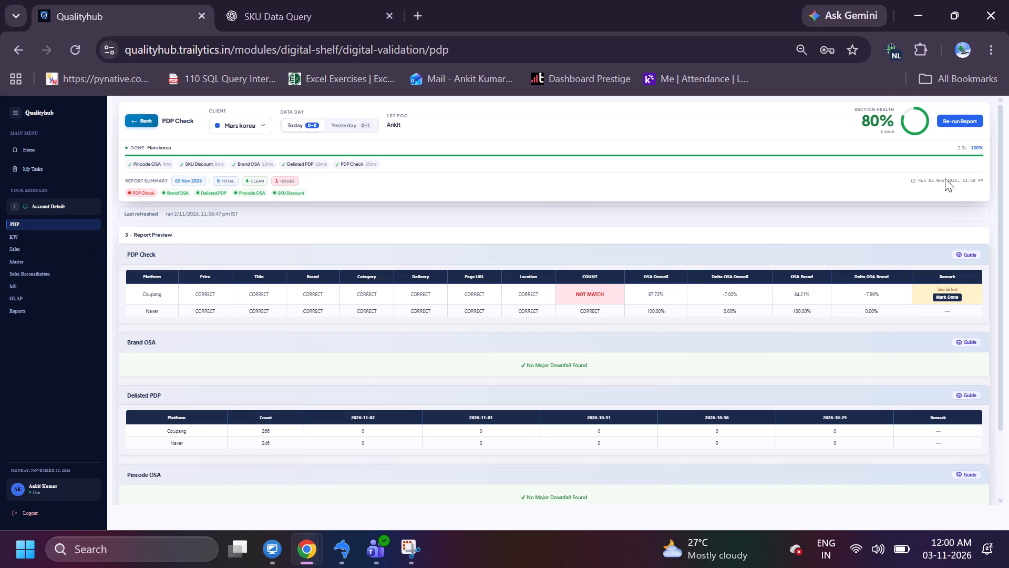
left_click(961, 126)
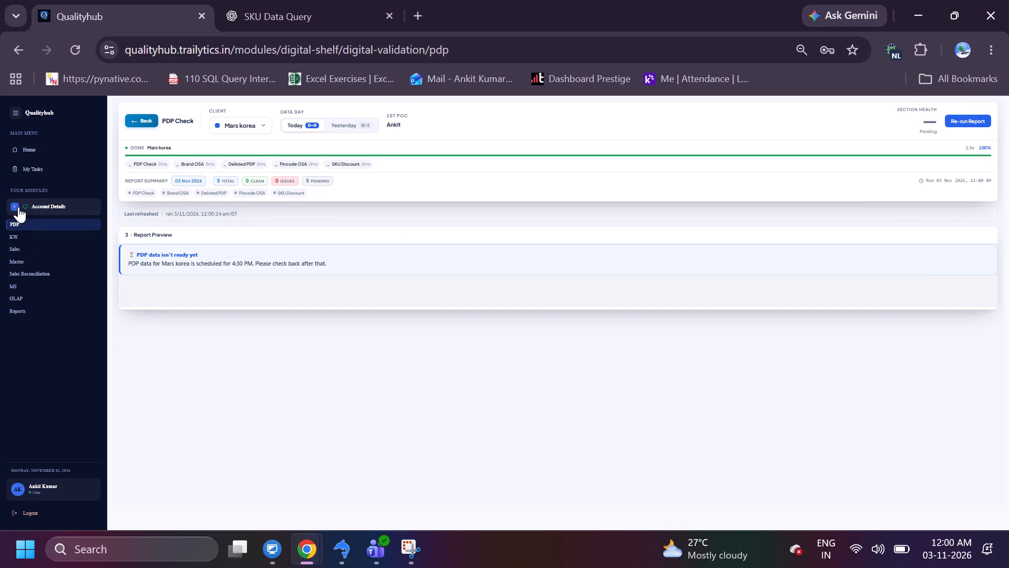
left_click(18, 207)
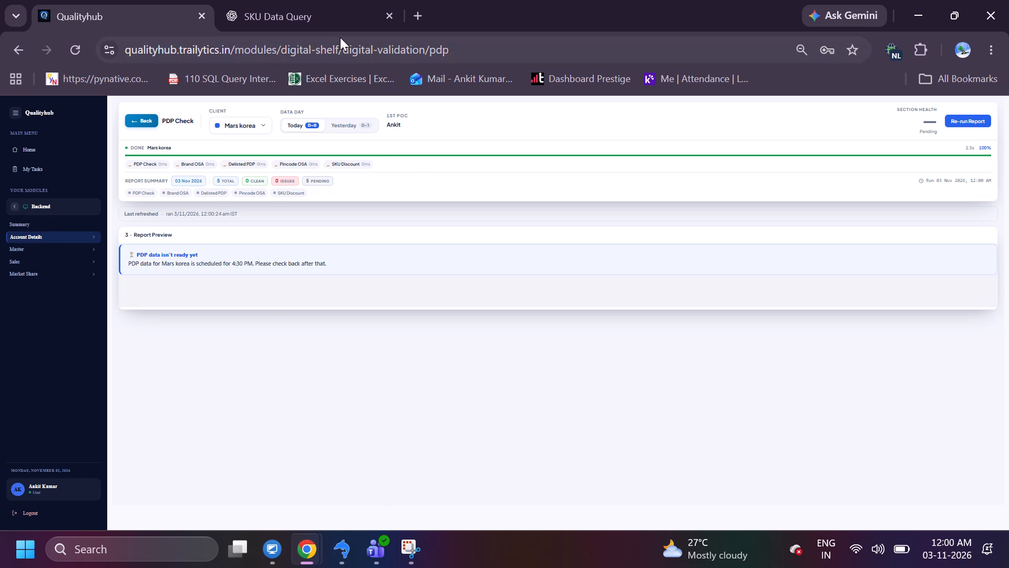
Glance at the SKU Data Query chat and close the Chrome window.
left_click(344, 9)
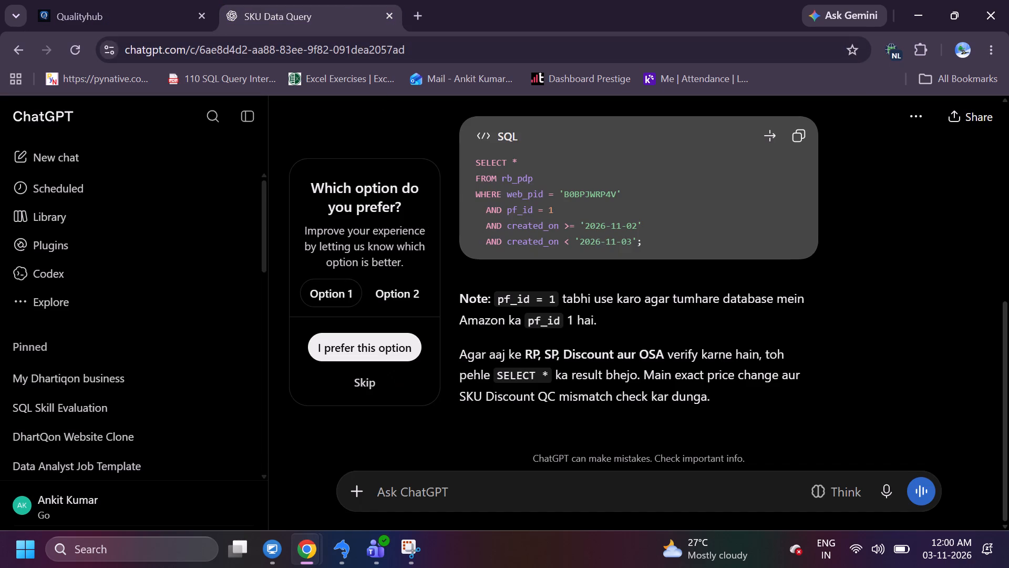
scroll(506, 384, "down", 5)
left_click(1000, 0)
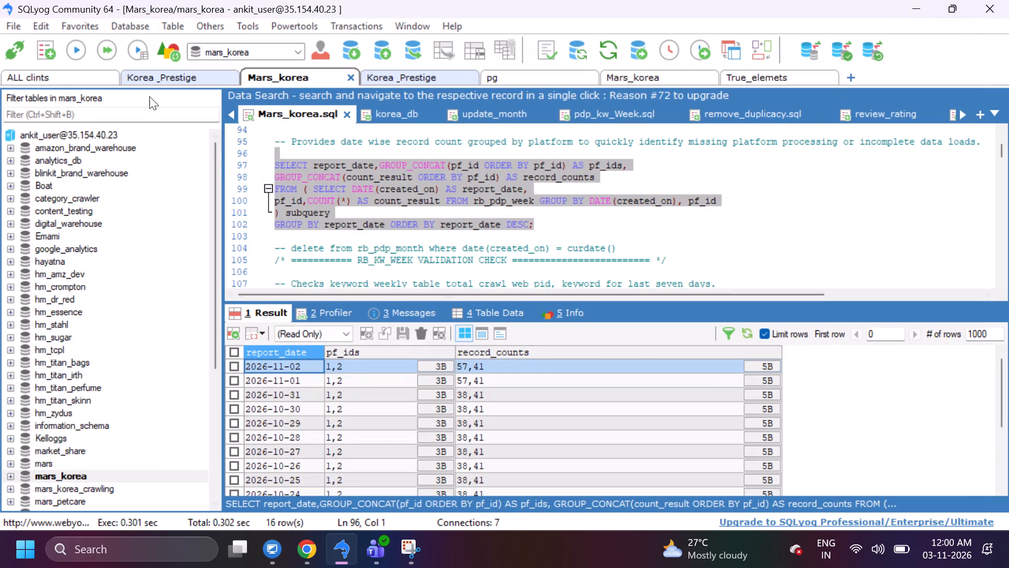
In SQLyog's pg connection, run the Query 7 comparison of master_count and pdp_count per platform for 2026-11-02.
left_click(157, 74)
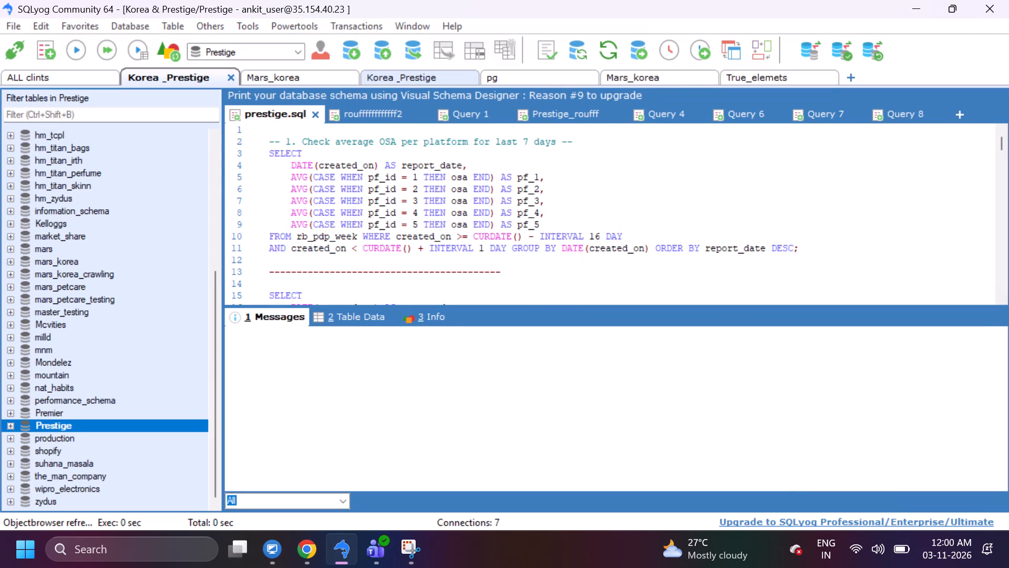
left_click(502, 80)
scroll(502, 282, "down", 4)
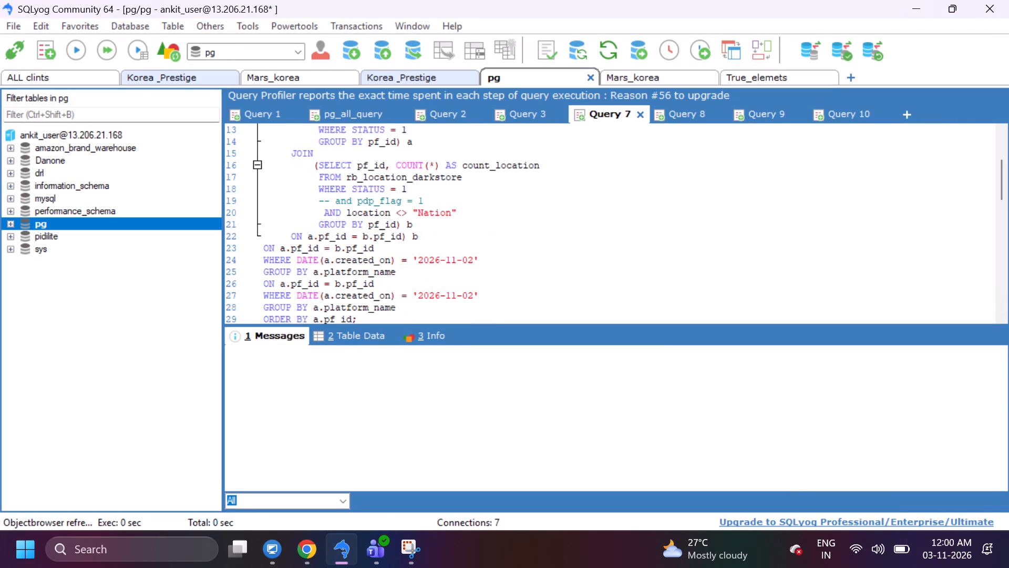
left_click_drag(364, 280, 240, 126)
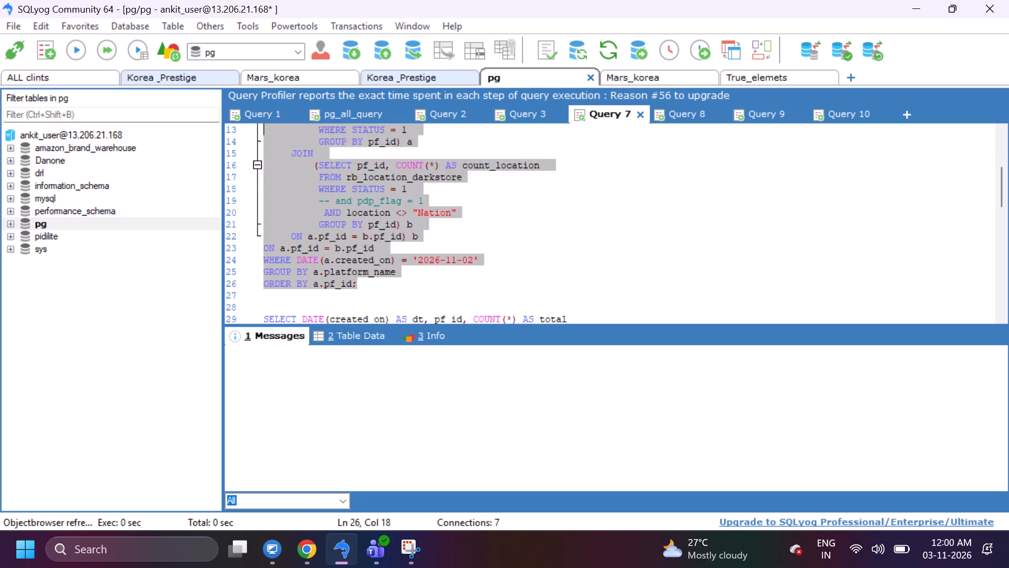
left_click_drag(240, 126, 233, 127)
left_click(105, 44)
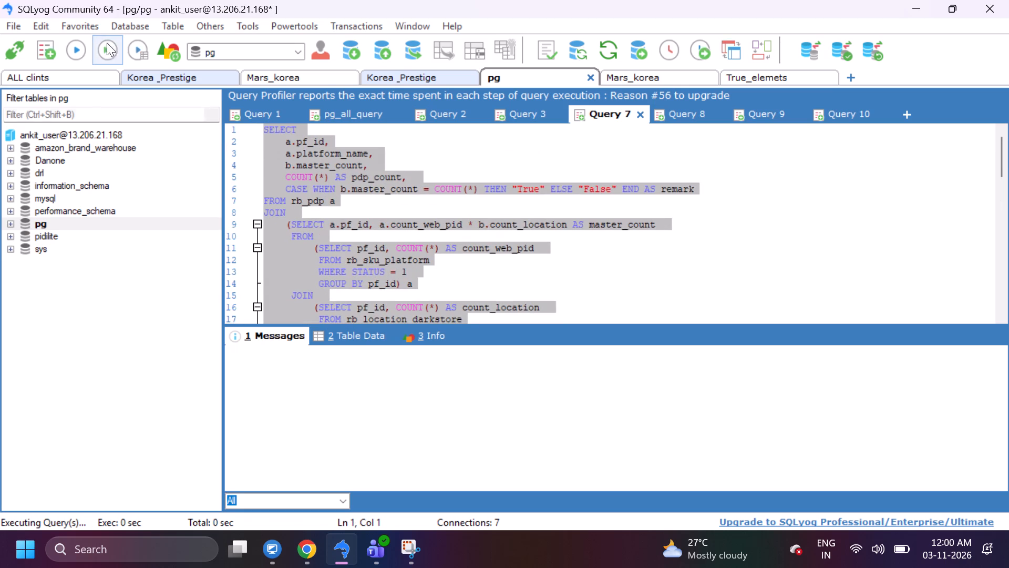
scroll(536, 394, "down", 4)
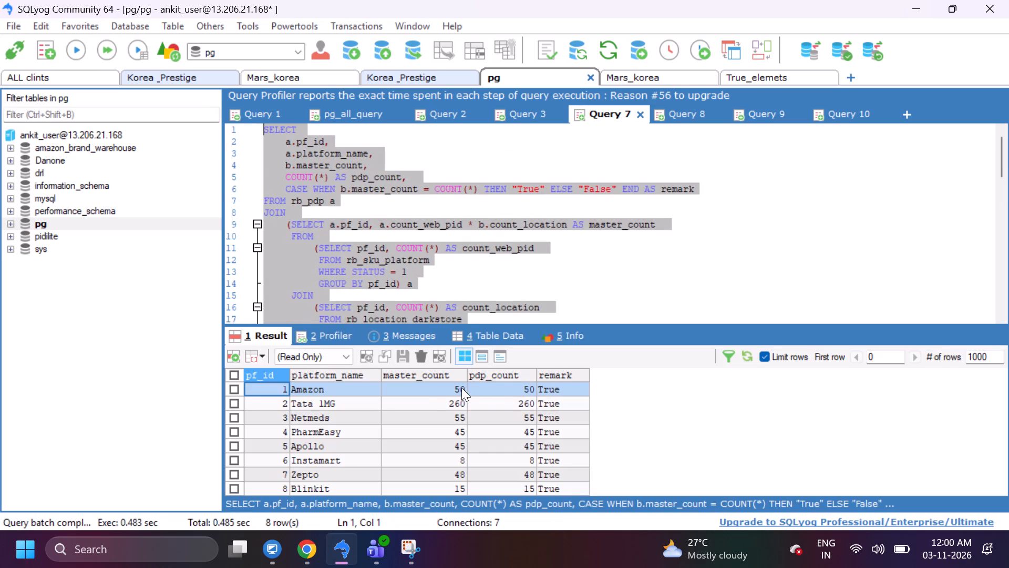
Shut down the computer.
left_click(25, 553)
left_click(461, 499)
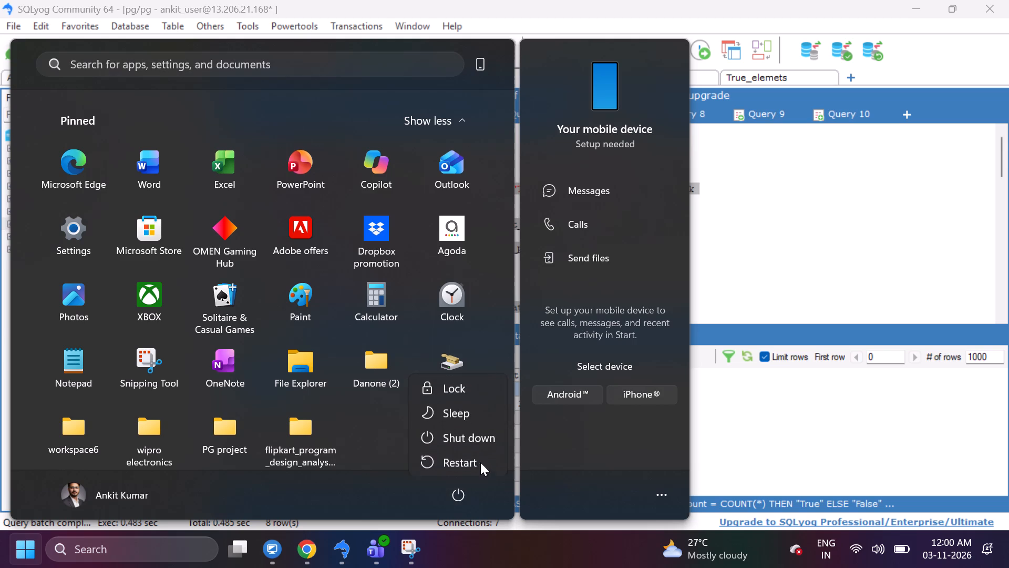
left_click(482, 435)
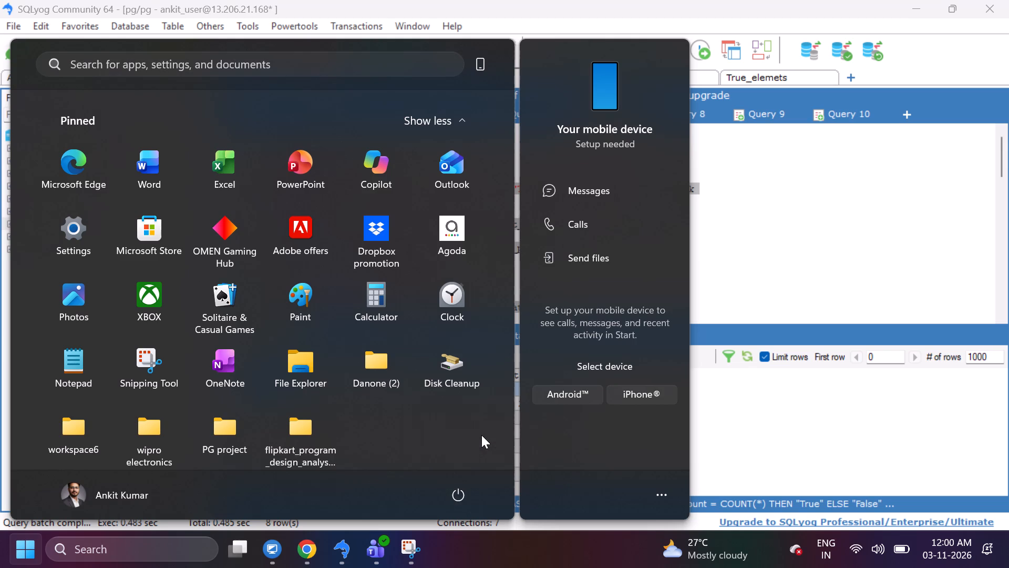